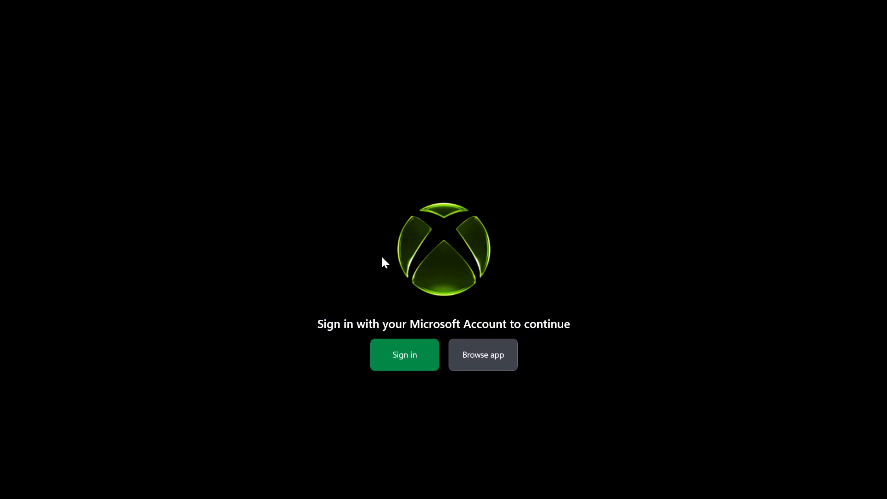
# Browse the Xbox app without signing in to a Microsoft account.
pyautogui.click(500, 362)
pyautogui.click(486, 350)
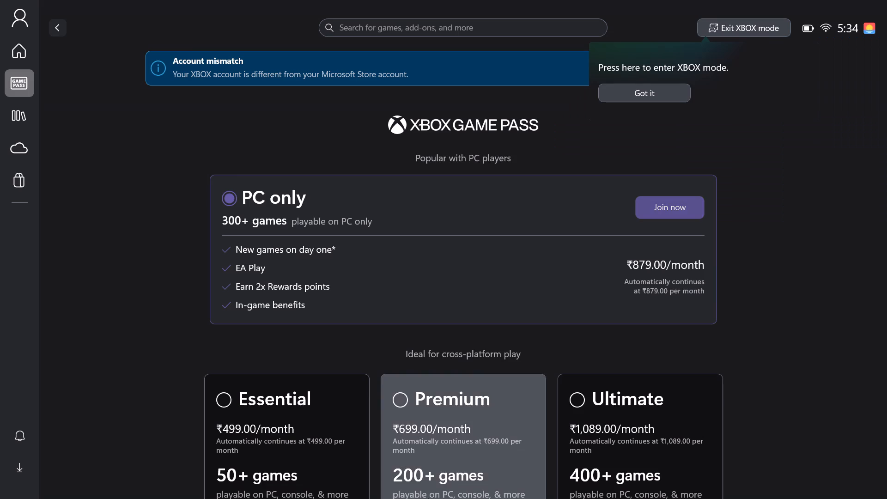
# Bring up the overview of open windows and close the XBOX app from it.
pyautogui.press('super+Tab')
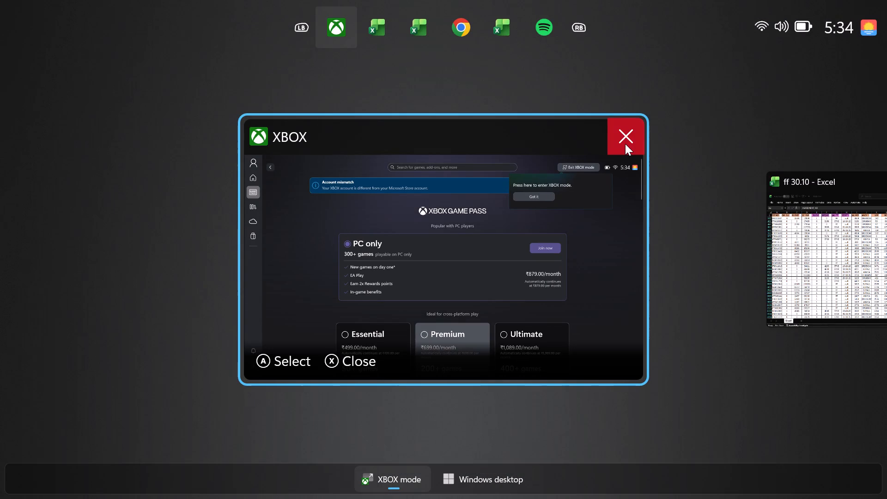
pyautogui.click(625, 141)
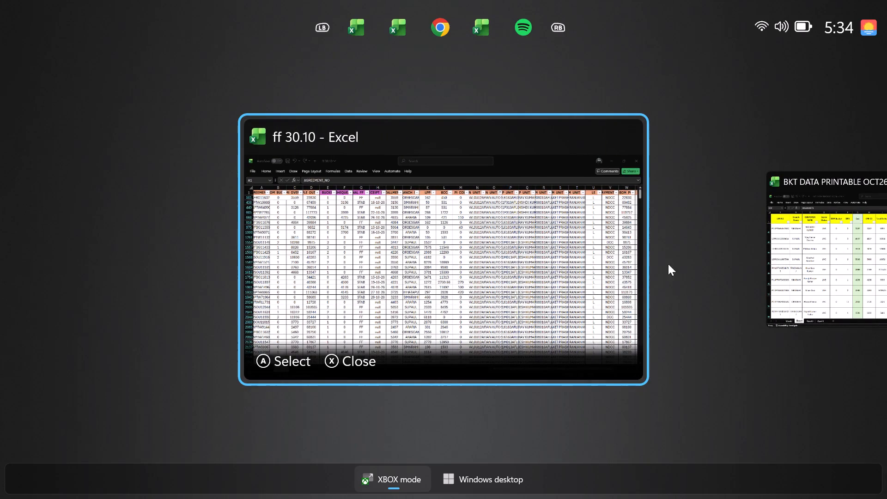
# Switch to the BKT DATA PRINTABLE workbook in Excel.
pyautogui.click(814, 234)
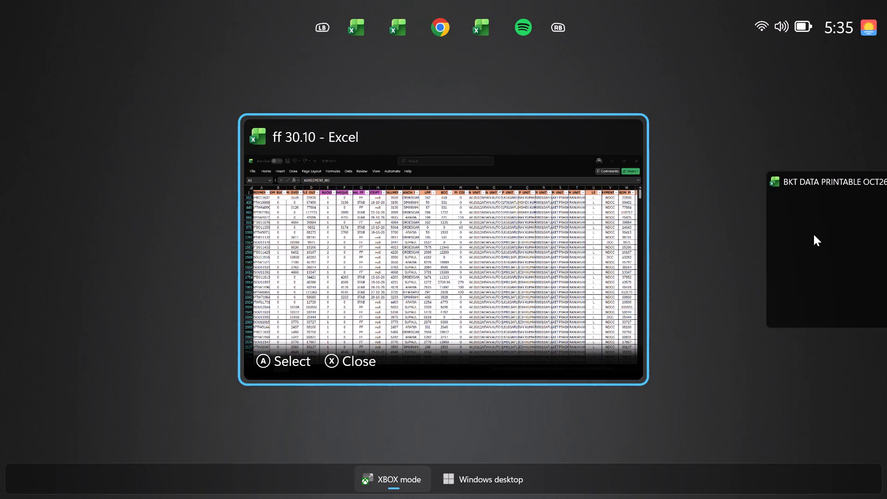
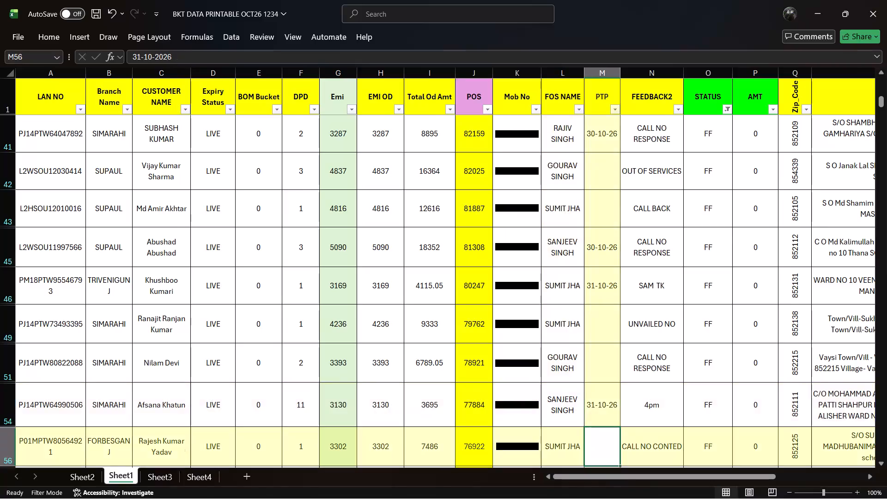
# Examine the PTP dates and feedback of the filtered customers on Sheet1 from row 56 down to row 84.
pyautogui.press('Down')
pyautogui.press('Down')
pyautogui.press('Down')
pyautogui.press('Down')
pyautogui.press('Down')
pyautogui.press('Down')
pyautogui.press('Down')
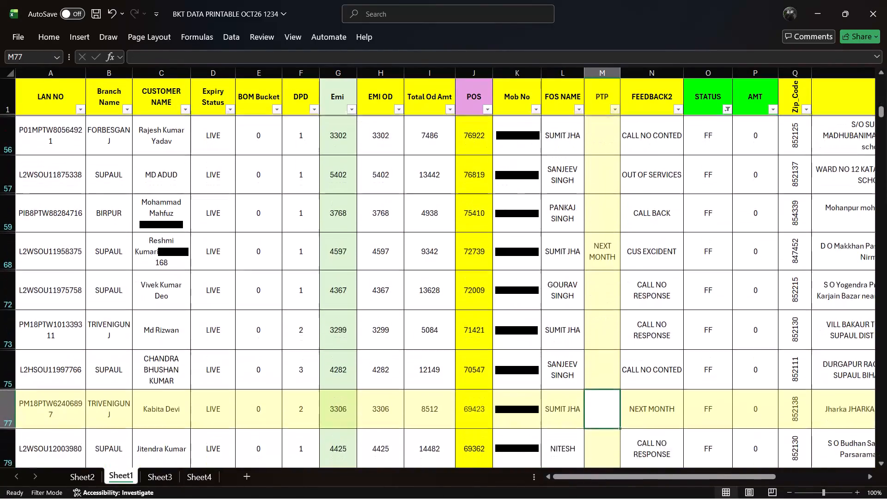
pyautogui.press('Down')
pyautogui.press('Down')
pyautogui.press('Down')
pyautogui.press('Down')
pyautogui.press('Down')
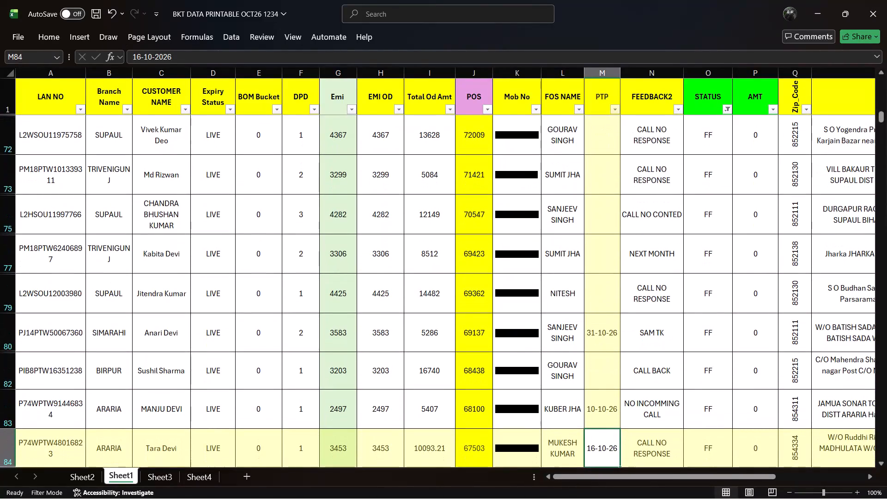
pyautogui.click(592, 333)
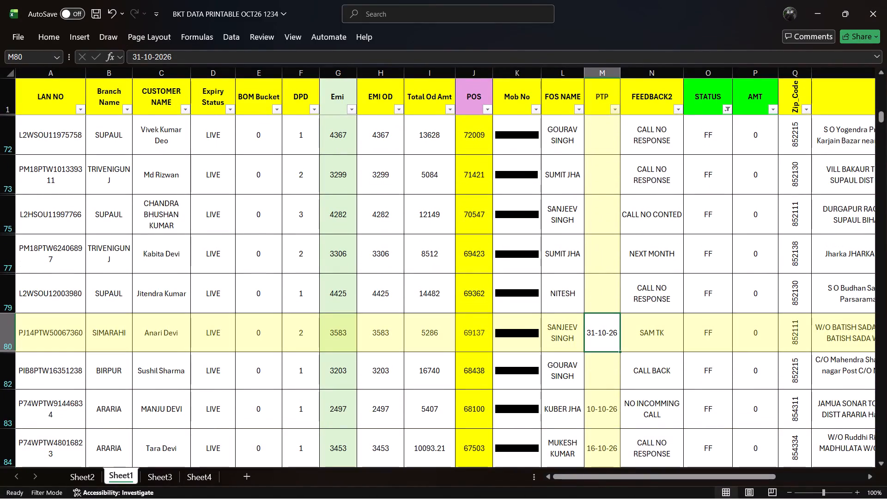
pyautogui.press('Left')
pyautogui.press('Left')
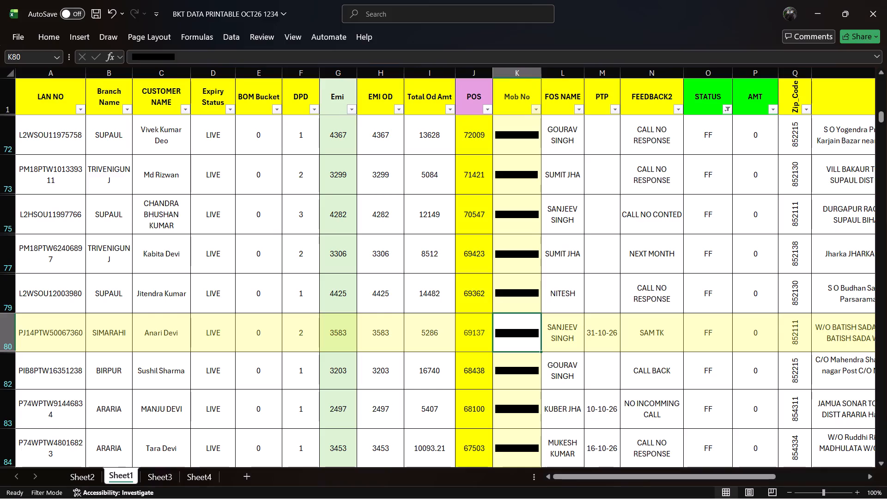
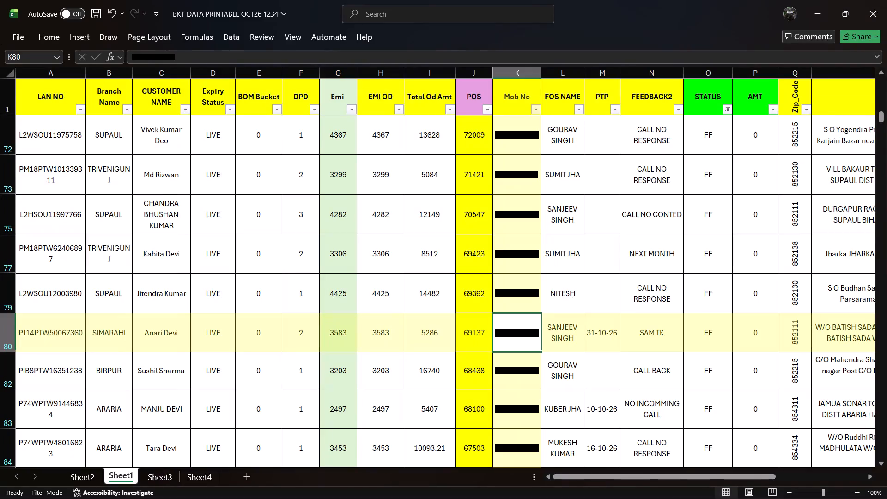
pyautogui.click(645, 335)
pyautogui.press('Left')
pyautogui.press('Left')
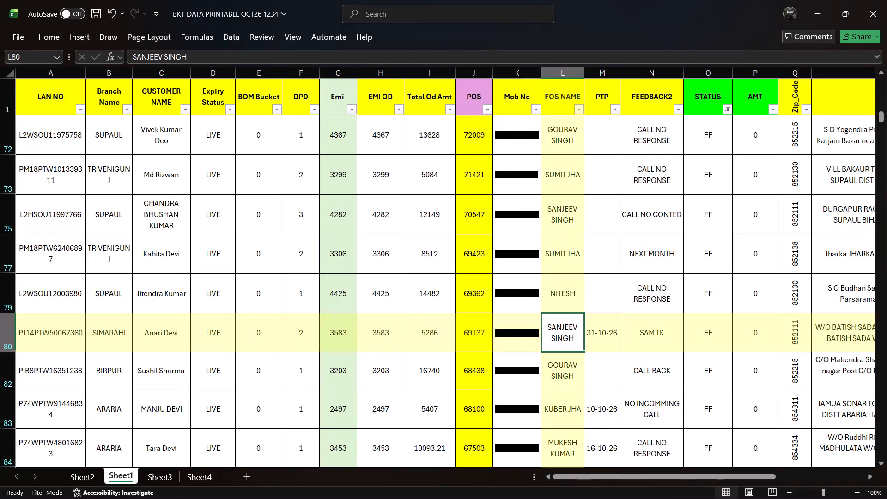
pyautogui.press('Left')
pyautogui.press('Left')
pyautogui.press('Left')
pyautogui.press('Left')
pyautogui.press('Left')
pyautogui.press('Left')
pyautogui.press('Left')
pyautogui.press('Left')
pyautogui.press('Left')
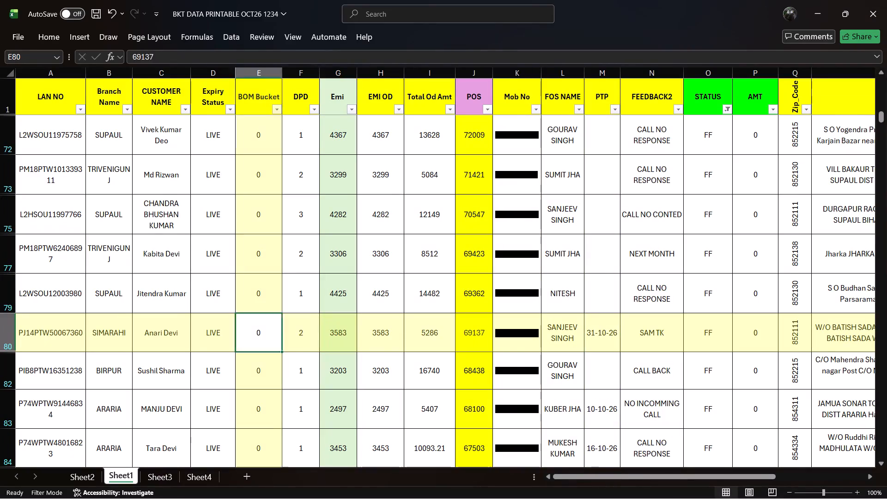
pyautogui.press('Left')
pyautogui.press('Left')
pyautogui.press('Left')
pyautogui.press('Left')
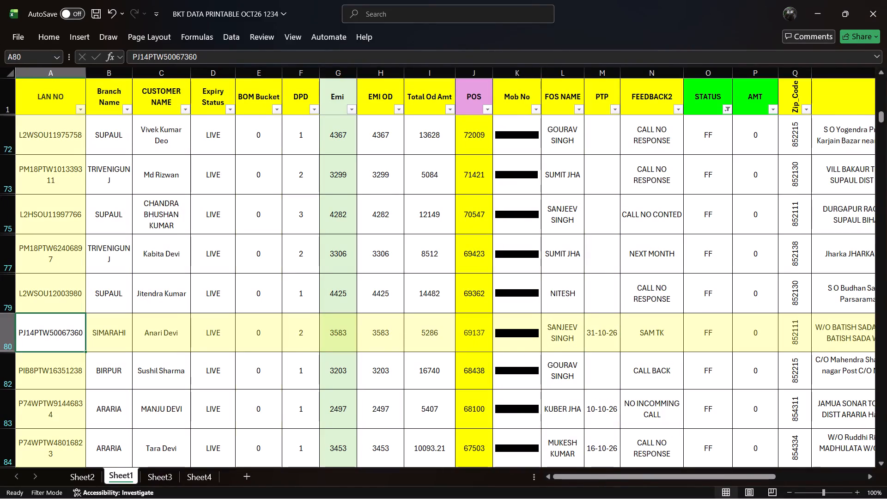
pyautogui.click(645, 335)
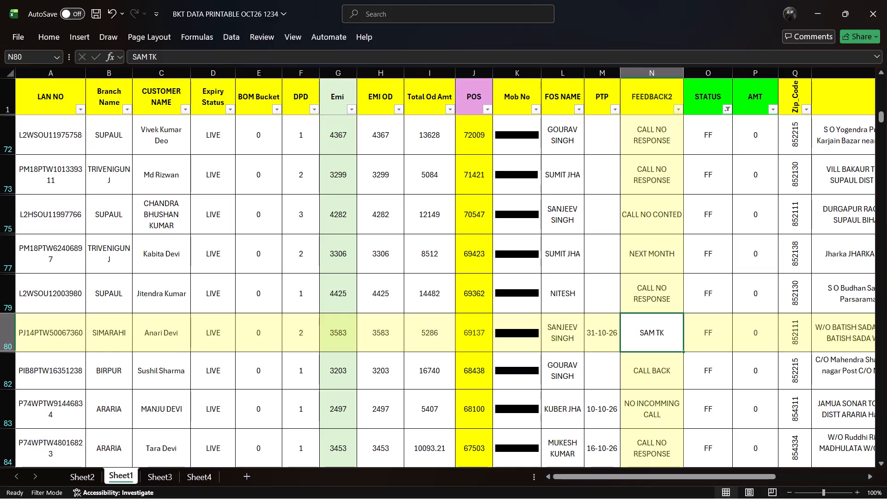
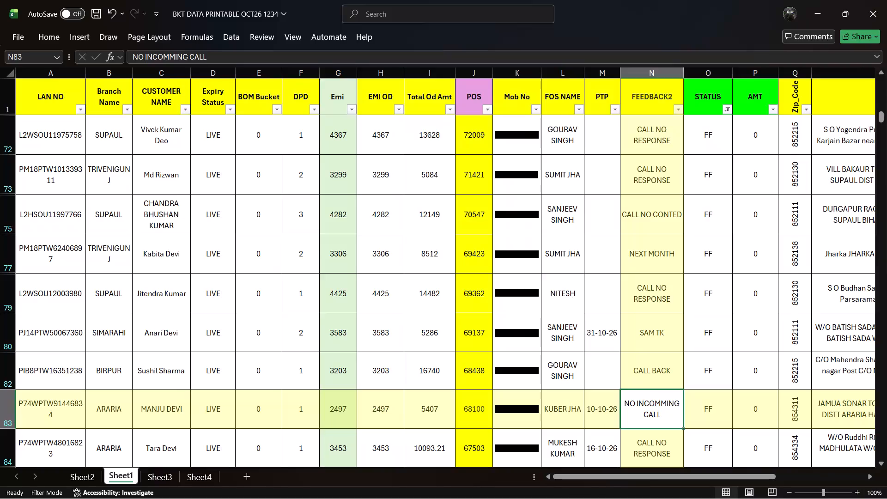
# Review the FOS names, PTP dates and feedback of the filtered customers from row 83 down to row 102.
pyautogui.press('Left')
pyautogui.press('Left')
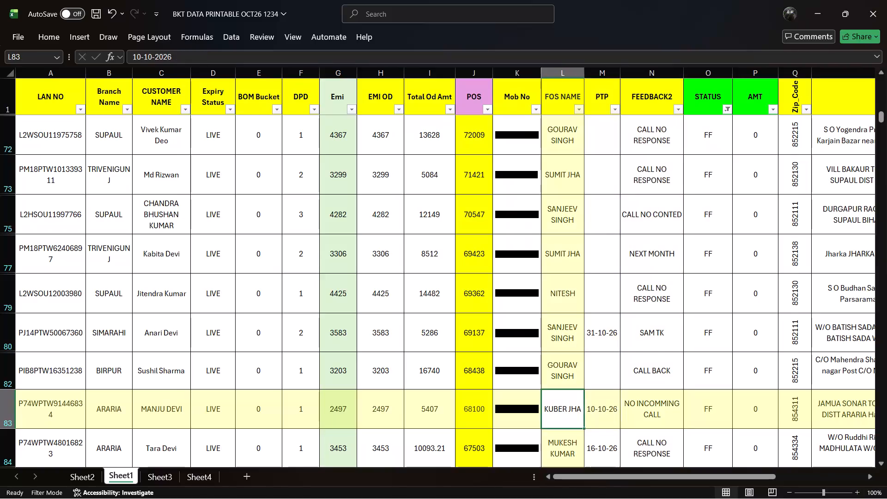
pyautogui.press('Down')
pyautogui.press('Down')
pyautogui.press('Down')
pyautogui.press('Down')
pyautogui.press('Down')
pyautogui.press('Down')
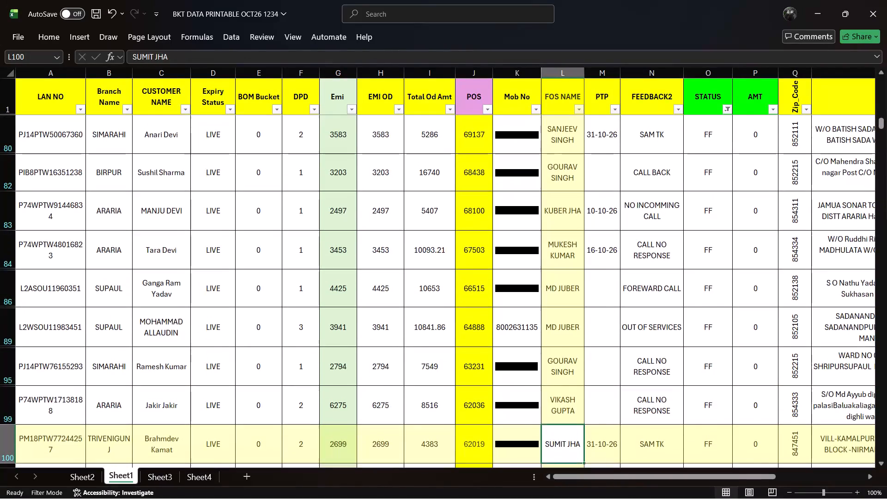
pyautogui.press('Down')
pyautogui.press('Down')
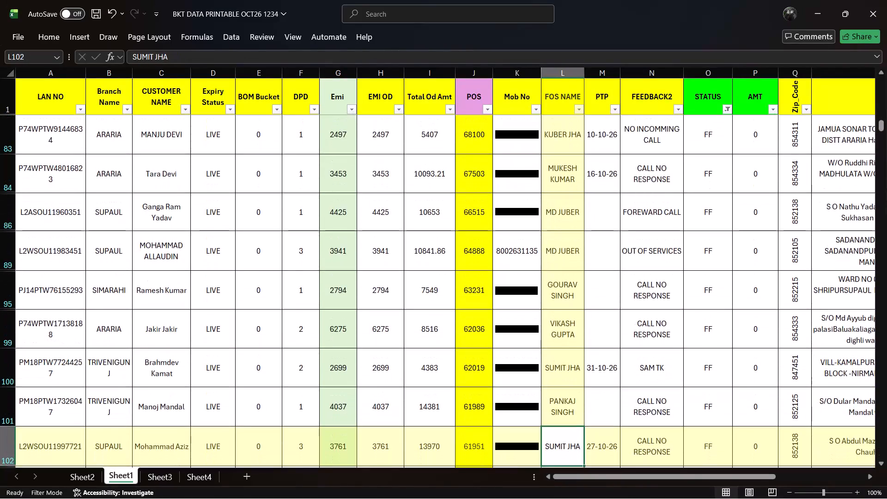
# Examine the TRIVENIGUNJ customer's details in row 100 from FEEDBACK2 back to the Mob No cell.
pyautogui.click(655, 366)
pyautogui.press('Left')
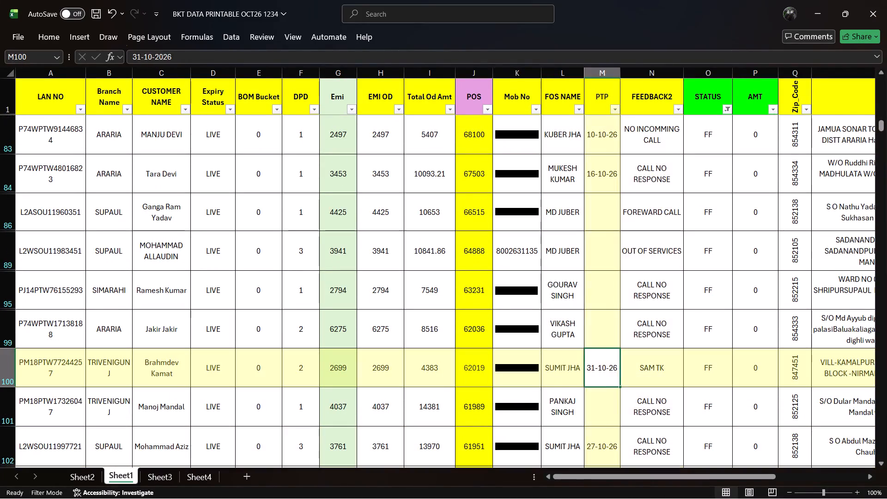
pyautogui.press('Left')
pyautogui.press('Left')
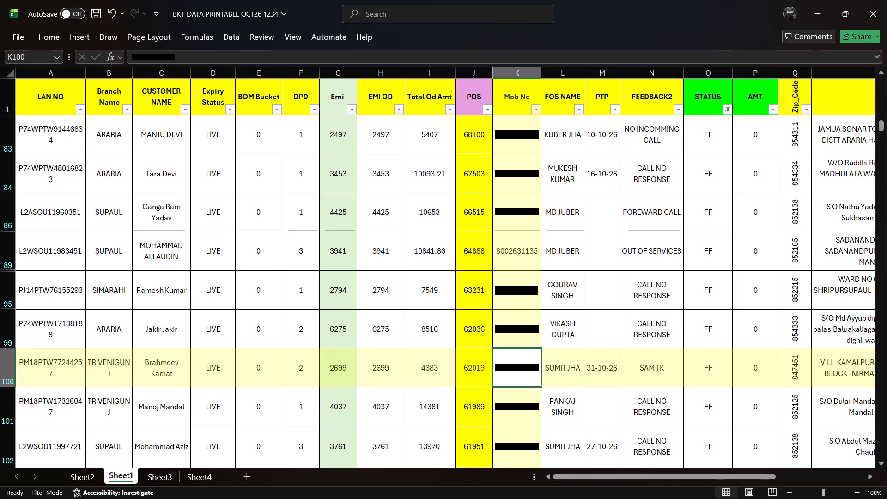
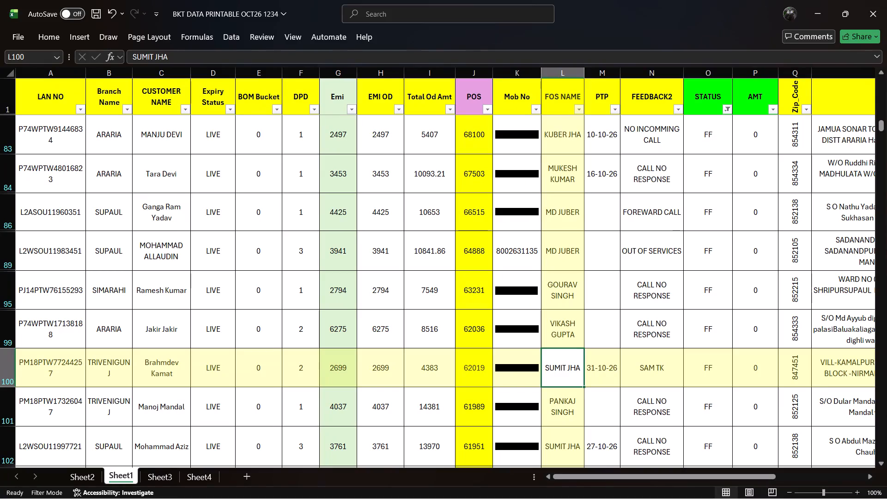
# Go back to the start of row 100 and check the TRIVENIGUNJ customer's LAN number, branch and customer name.
pyautogui.press('Left')
pyautogui.press('Left')
pyautogui.press('Left')
pyautogui.press('Left')
pyautogui.press('Left')
pyautogui.press('Left')
pyautogui.press('Left')
pyautogui.press('Left')
pyautogui.press('Left')
pyautogui.press('Left')
pyautogui.press('Left')
pyautogui.press('Left')
pyautogui.press('Left')
pyautogui.press('Left')
pyautogui.press('Left')
pyautogui.press('Left')
pyautogui.press('Left')
pyautogui.press('Left')
pyautogui.press('Left')
pyautogui.press('Left')
pyautogui.press('Right')
pyautogui.press('Right')
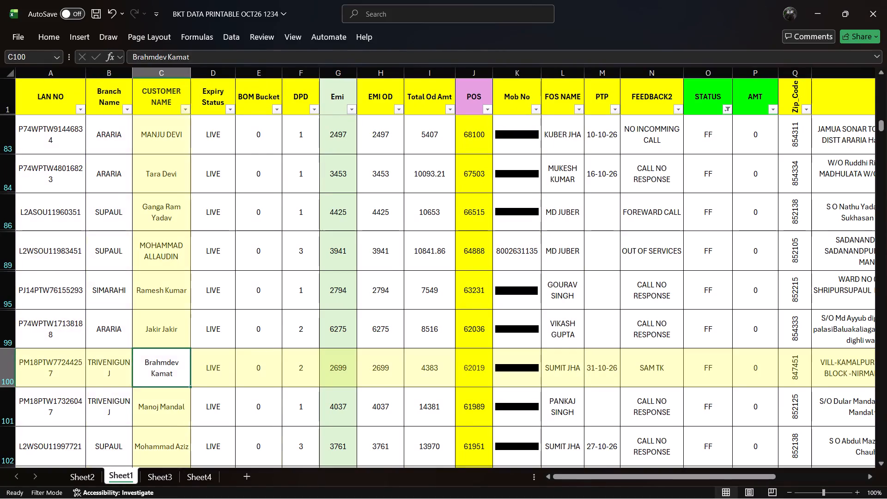
# Examine row 100's loan details from Expiry Status through DPD, EMI and Total Od Amt to the Mob No cell.
pyautogui.press('Right')
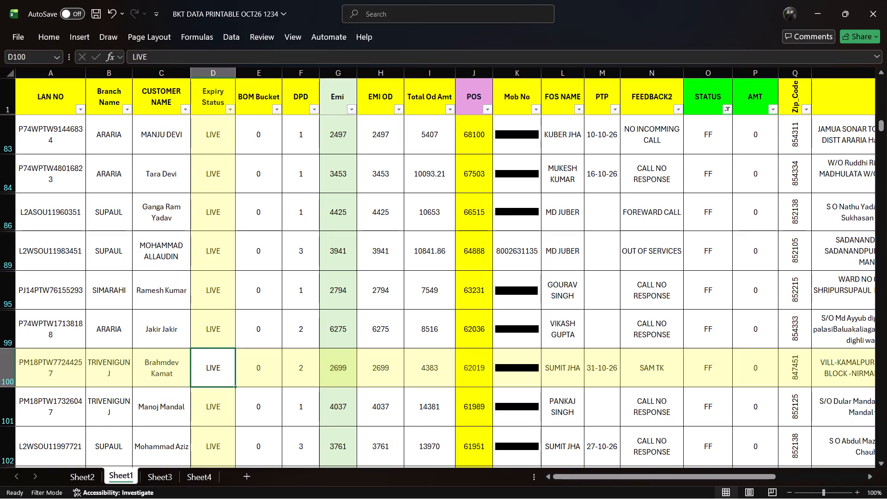
pyautogui.press('Right')
pyautogui.press('Right')
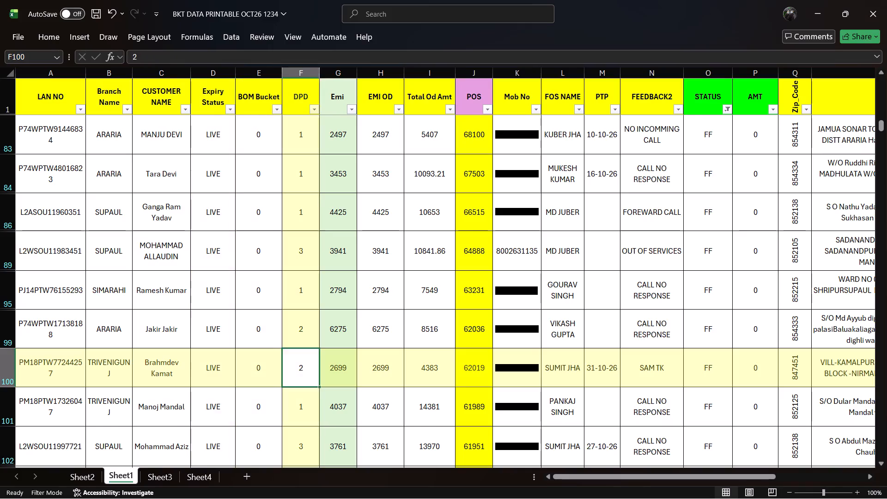
pyautogui.press('Right')
pyautogui.press('Right')
pyautogui.press('Right')
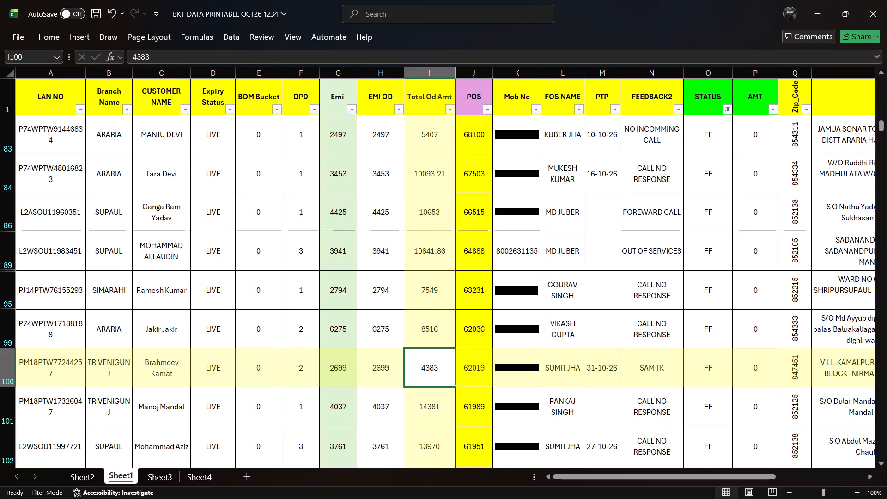
pyautogui.press('Right')
pyautogui.press('Right')
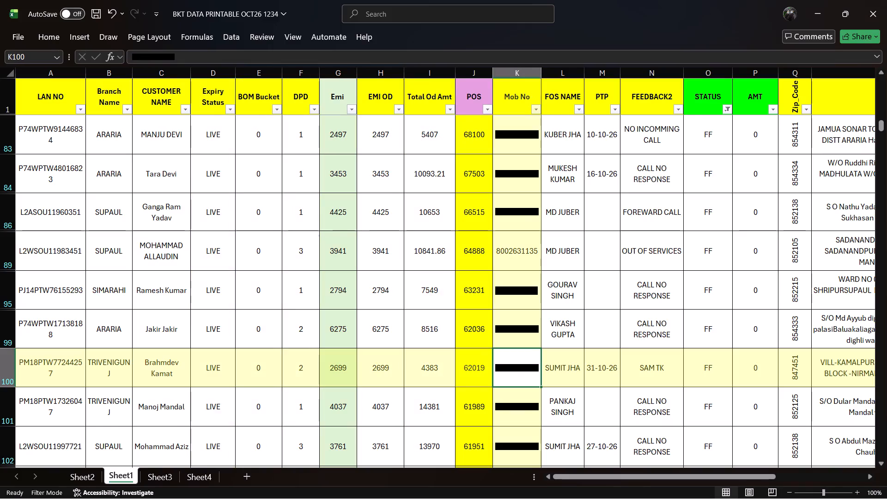
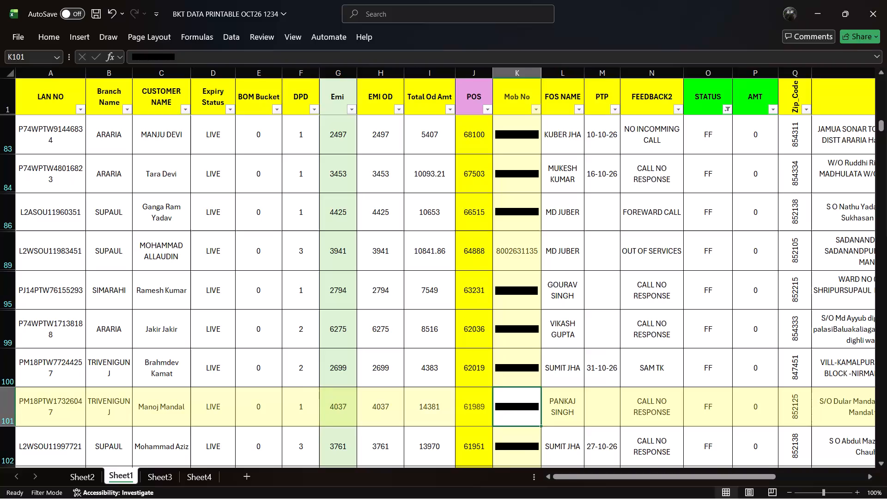
# Review the FOS names, PTP dates and feedback of the filtered customers from row 101 down to row 121.
pyautogui.press('Right')
pyautogui.press('Down')
pyautogui.press('Down')
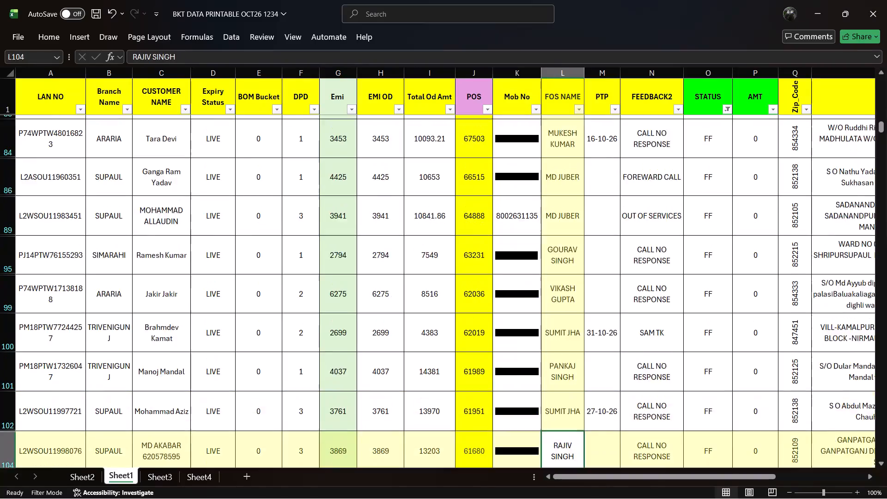
pyautogui.press('Down')
pyautogui.press('Down')
pyautogui.press('Down')
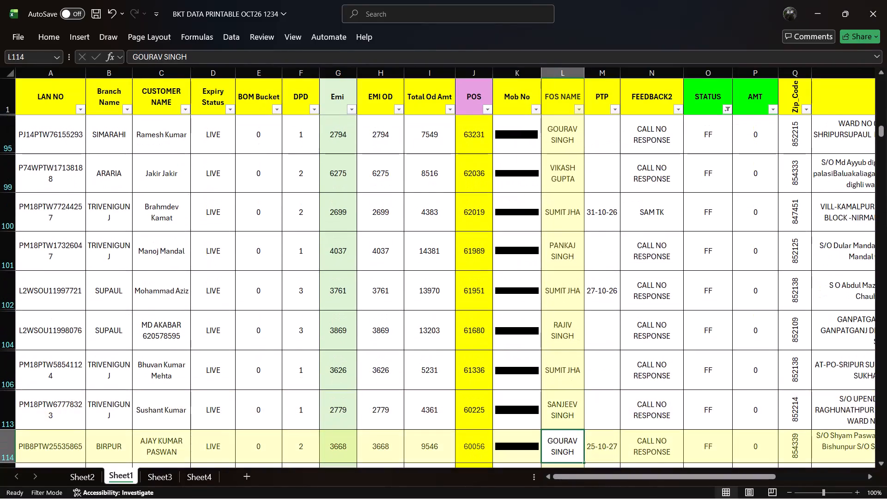
pyautogui.press('Down')
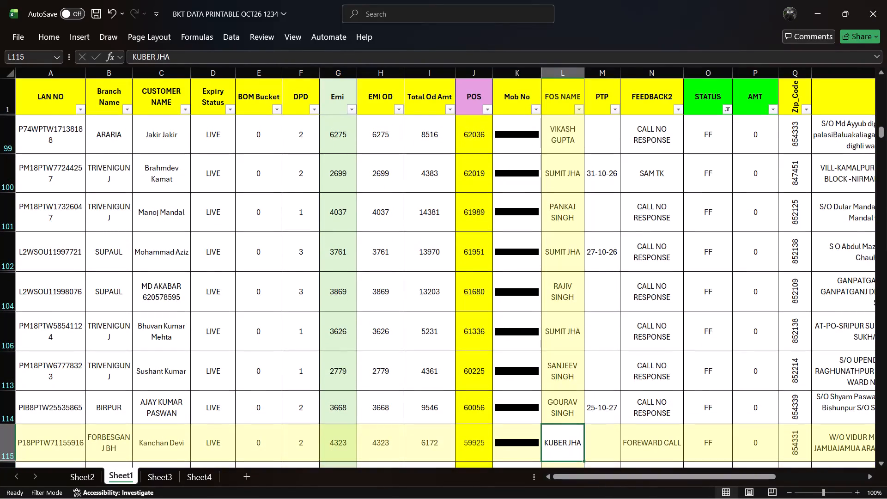
pyautogui.press('Down')
pyautogui.press('Down')
pyautogui.press('Down')
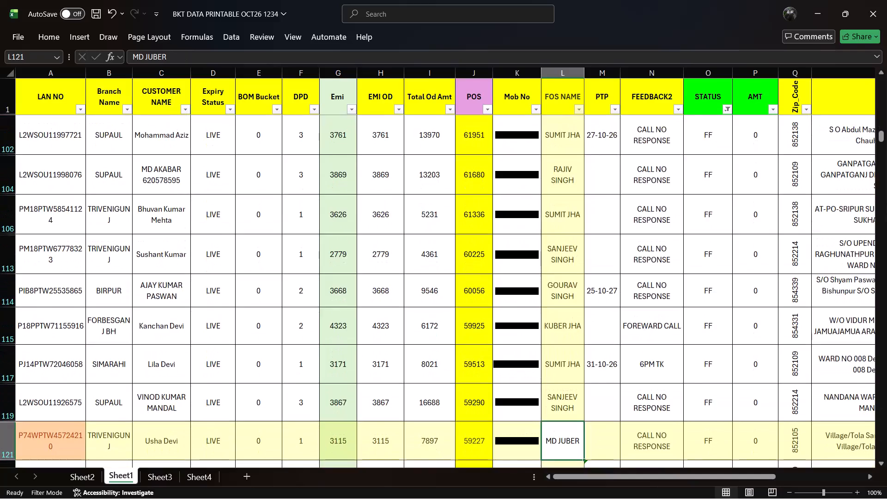
# Check row 117's FEEDBACK2 entry and go back along the row to the SIMARAHI customer's name, branch and LAN number.
pyautogui.click(645, 367)
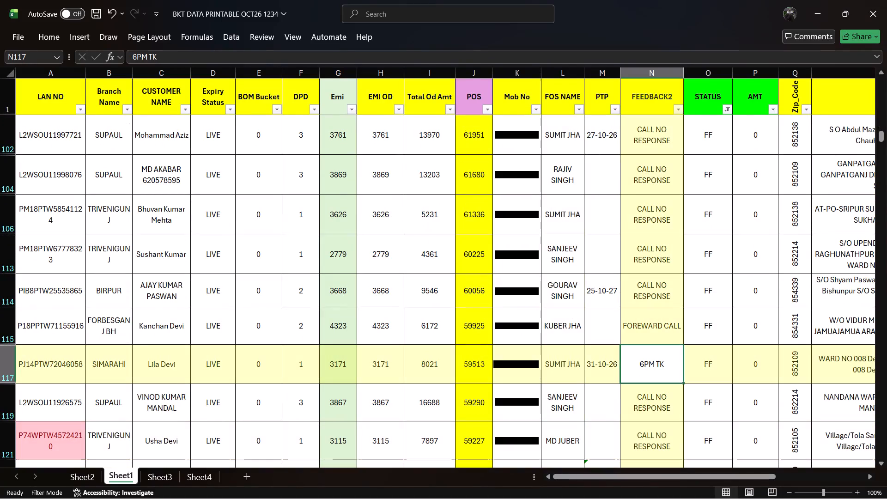
pyautogui.press('Left')
pyautogui.press('Left')
pyautogui.press('Left')
pyautogui.press('Left')
pyautogui.press('Left')
pyautogui.press('Left')
pyautogui.press('Left')
pyautogui.press('Left')
pyautogui.press('Left')
pyautogui.press('Left')
pyautogui.press('Left')
pyautogui.press('Left')
pyautogui.press('Left')
pyautogui.press('Left')
pyautogui.press('Left')
# Examine row 117's loan details from Branch Name through DPD, EMI, Total Od Amt and POS to the Mob No cell.
pyautogui.press('Right')
pyautogui.press('Right')
pyautogui.press('Right')
pyautogui.press('Right')
pyautogui.press('Right')
pyautogui.press('Right')
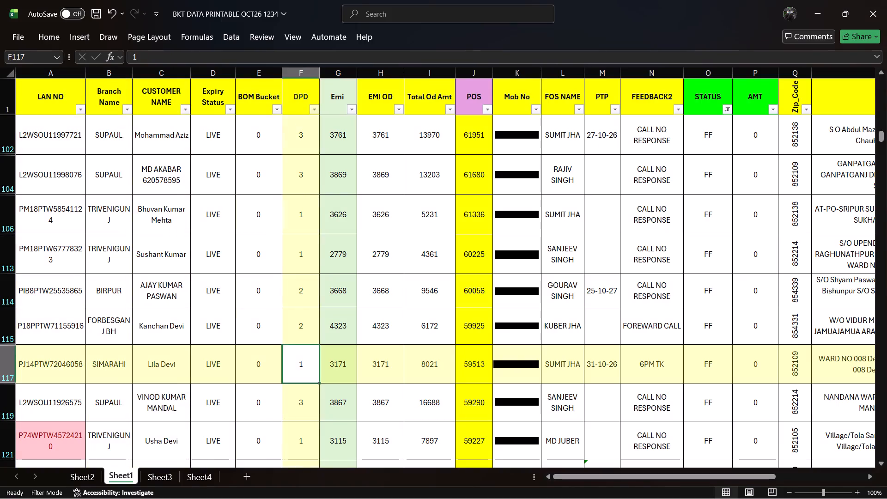
pyautogui.press('Right')
pyautogui.press('Right')
pyautogui.press('Right')
pyautogui.press('Right')
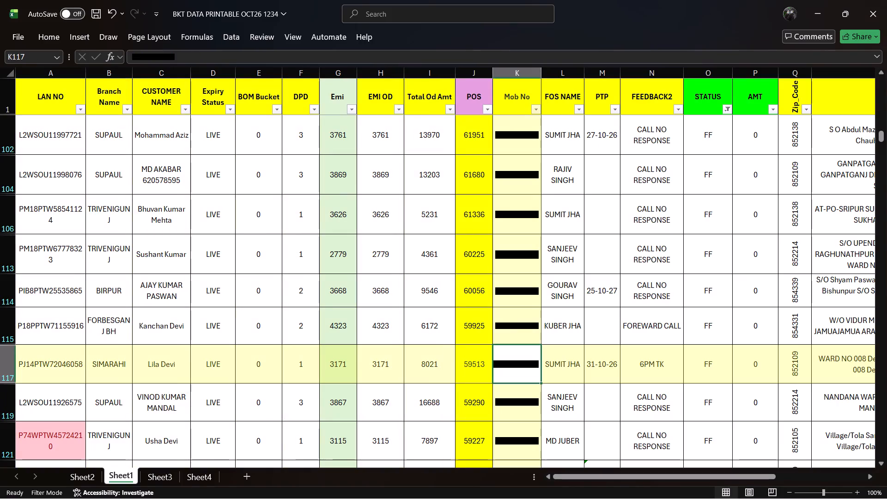
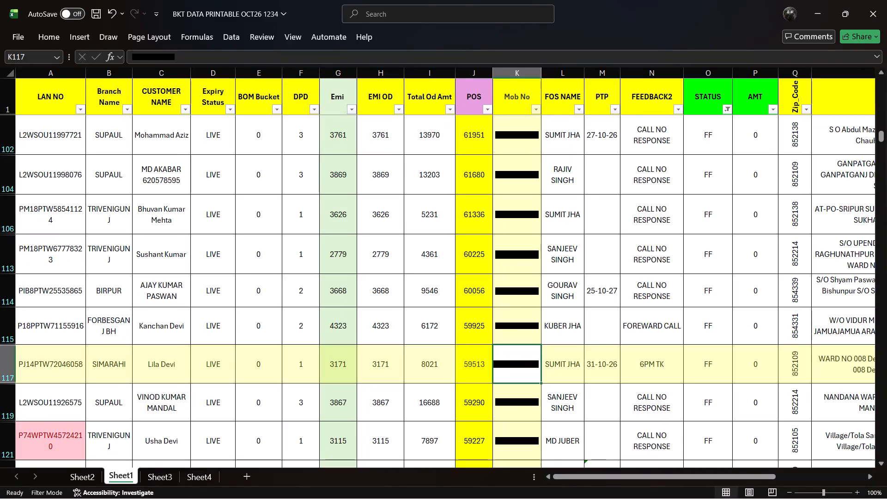
# Check row 117's FEEDBACK2 entry and go back along the row to its LAN NO cell.
pyautogui.click(636, 356)
pyautogui.press('Left')
pyautogui.press('Left')
pyautogui.press('Left')
pyautogui.press('Left')
pyautogui.press('Left')
pyautogui.press('Left')
pyautogui.press('Left')
pyautogui.press('Left')
pyautogui.press('Left')
pyautogui.press('Left')
pyautogui.press('Left')
pyautogui.press('Left')
pyautogui.press('Left')
pyautogui.press('Left')
pyautogui.press('Left')
pyautogui.press('Left')
pyautogui.press('Left')
pyautogui.press('Left')
pyautogui.press('Left')
pyautogui.press('Left')
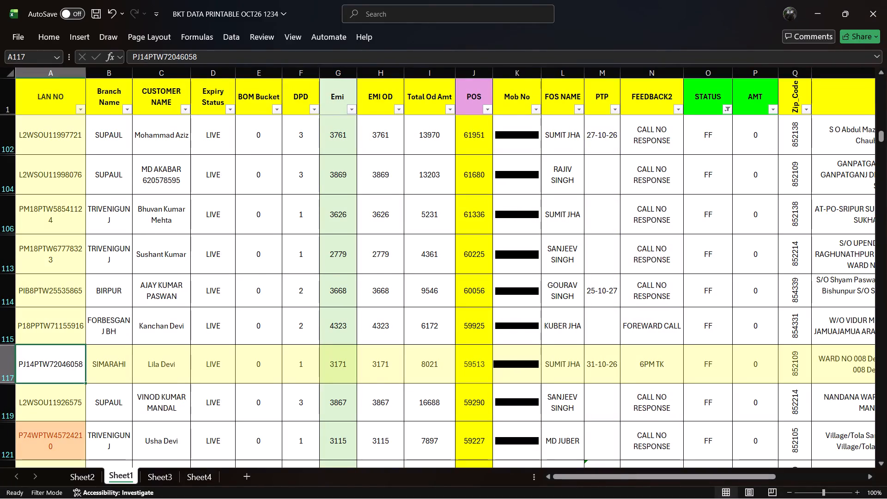
# Examine row 117's details from Branch Name through the loan amounts, Mob No and FOS NAME to the PTP date.
pyautogui.press('Right')
pyautogui.press('Right')
pyautogui.press('Right')
pyautogui.press('Right')
pyautogui.press('Right')
pyautogui.press('Right')
pyautogui.press('Right')
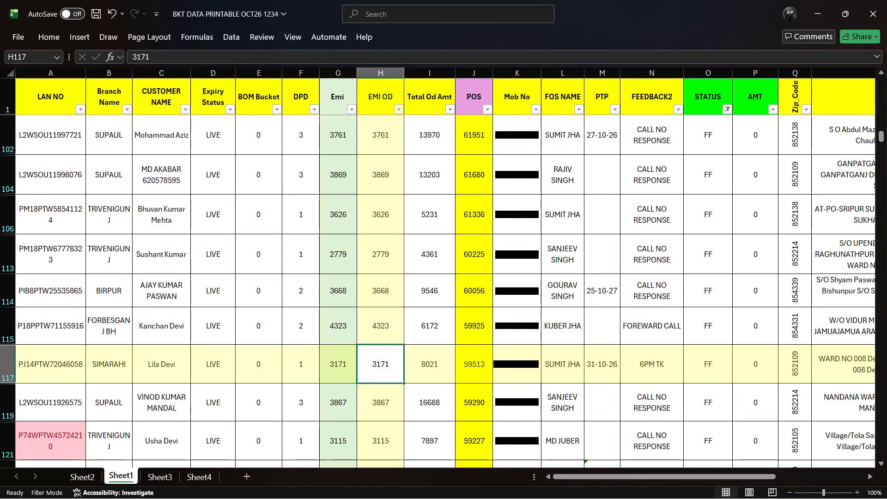
pyautogui.press('Right')
pyautogui.press('Right')
pyautogui.press('Right')
pyautogui.press('Right')
pyautogui.press('Right')
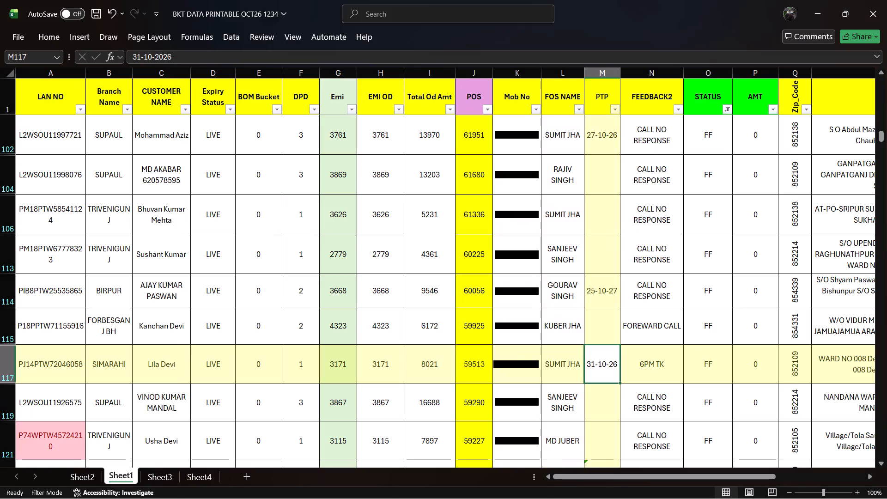
# Examine the rest of row 117 from FEEDBACK2, STATUS and AMT through Zip_Code and Residence Address to Supervisor Name.
pyautogui.press('Right')
pyautogui.press('Right')
pyautogui.press('Right')
pyautogui.press('Right')
pyautogui.press('Right')
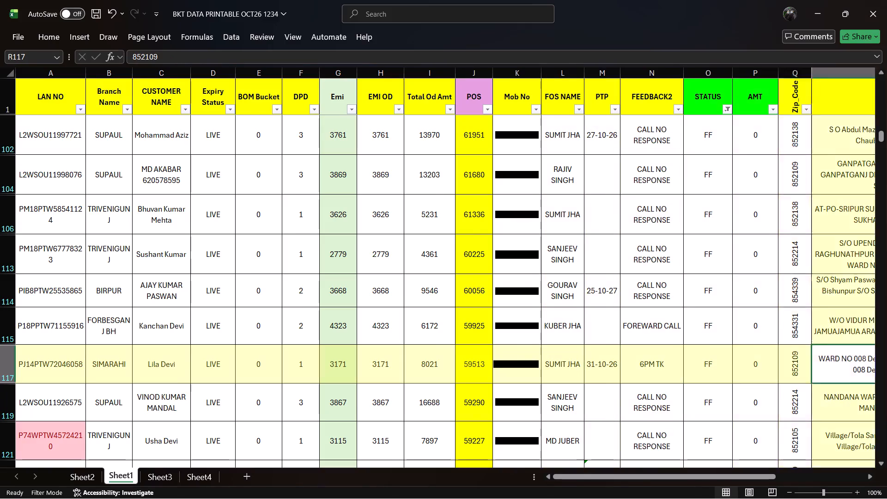
pyautogui.press('Right')
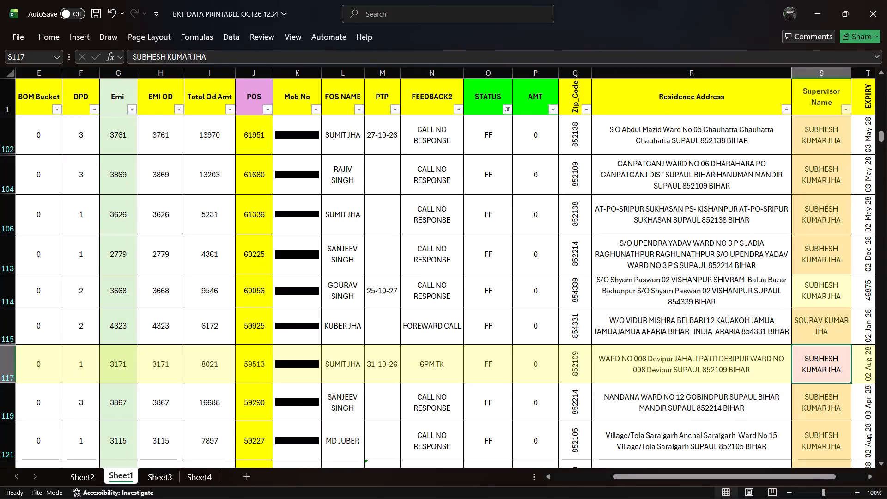
# Go back along row 117 from the Supervisor Name to the customer's LAN NO.
pyautogui.press('Left')
pyautogui.press('Left')
pyautogui.press('Left')
pyautogui.press('Left')
pyautogui.press('Left')
pyautogui.press('Left')
pyautogui.press('Left')
pyautogui.press('Left')
pyautogui.press('Left')
pyautogui.press('Left')
pyautogui.press('Left')
pyautogui.press('Left')
pyautogui.press('Left')
pyautogui.press('Left')
pyautogui.press('Left')
pyautogui.press('Left')
pyautogui.press('Left')
pyautogui.press('Left')
pyautogui.press('Left')
pyautogui.press('Left')
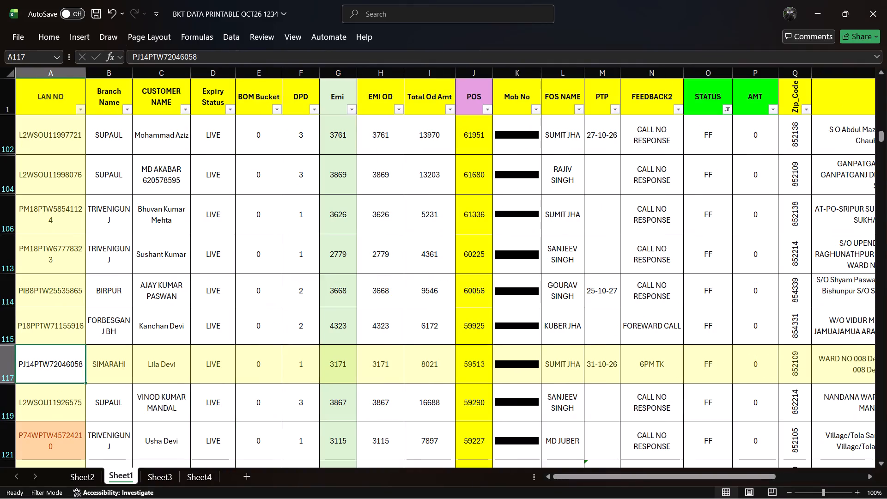
# Check the customer name in row 117 and move on to the next filtered customer's name in row 119.
pyautogui.press('Right')
pyautogui.press('Right')
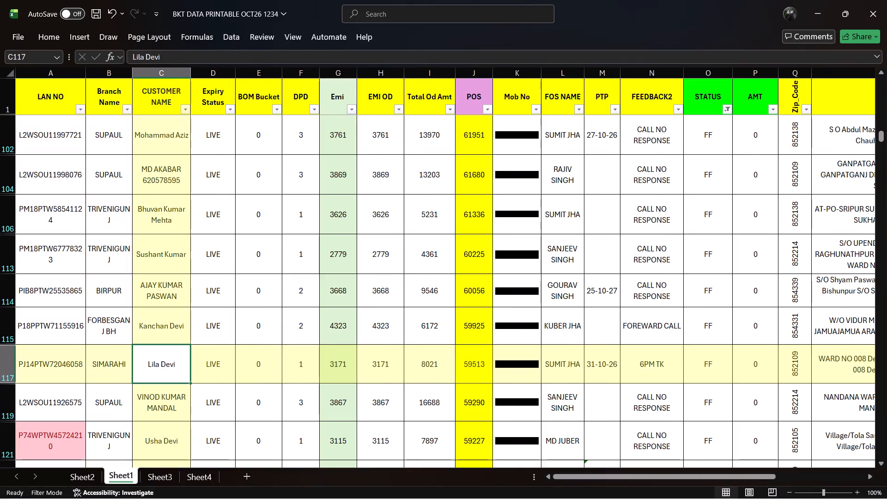
pyautogui.press('Down')
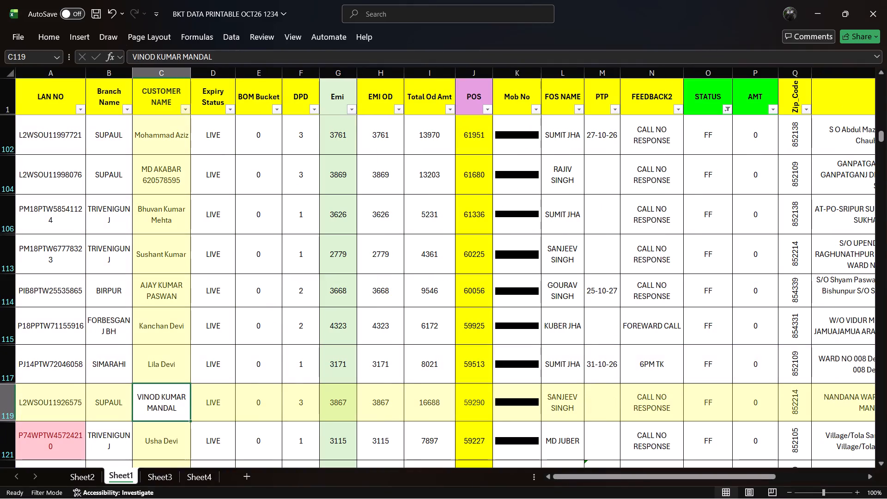
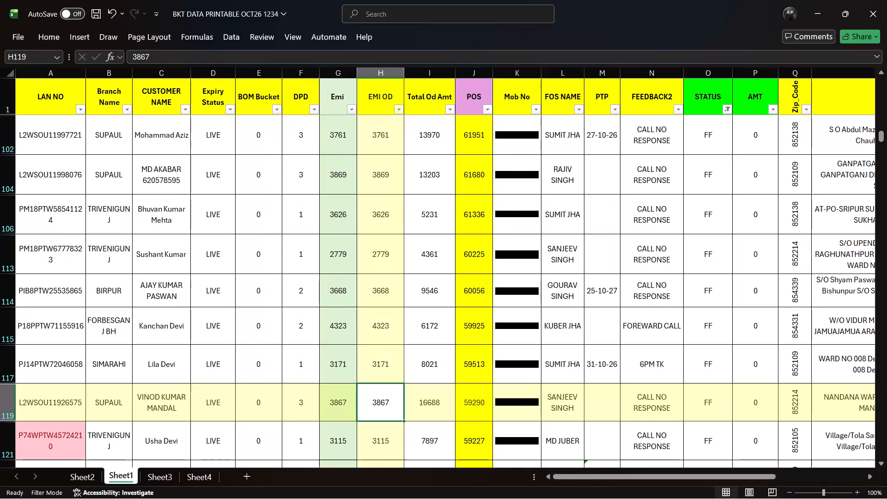
# Examine row 119 from Total Od Amt through POS, Mob No and FOS NAME to FEEDBACK2, and recheck its PTP entry.
pyautogui.press('Right')
pyautogui.press('Right')
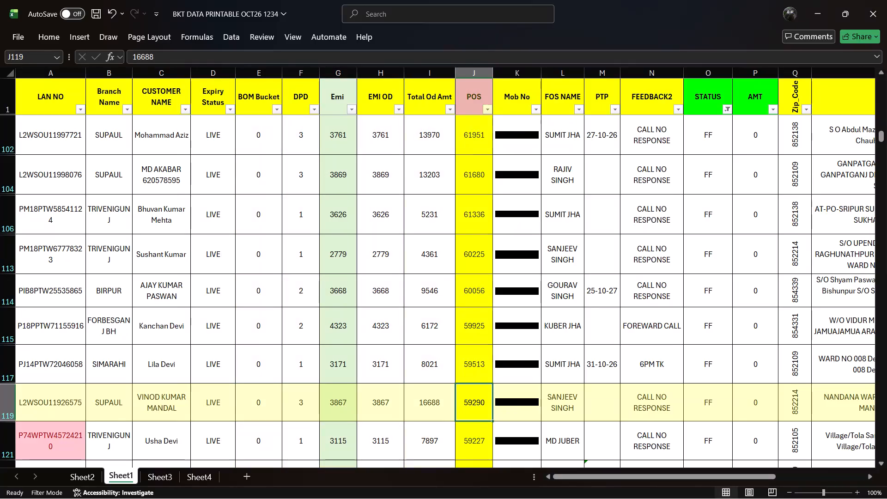
pyautogui.press('Right')
pyautogui.press('Right')
pyautogui.press('Right')
pyautogui.press('Right')
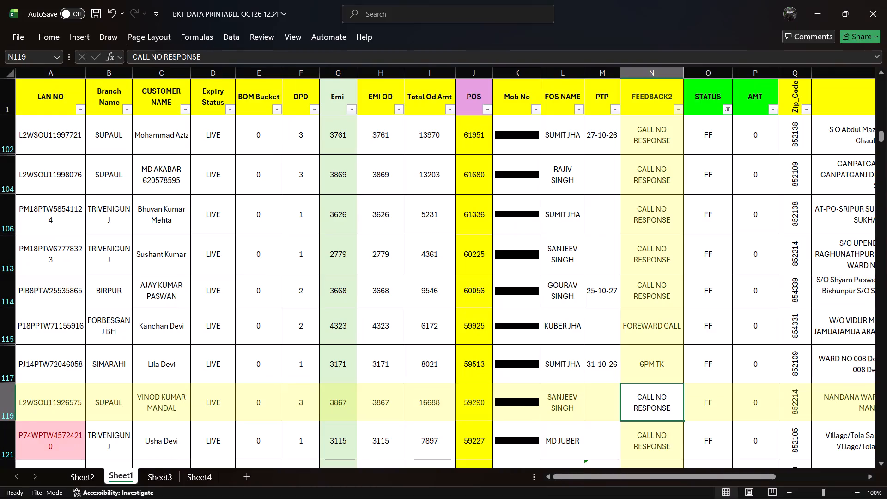
pyautogui.press('Left')
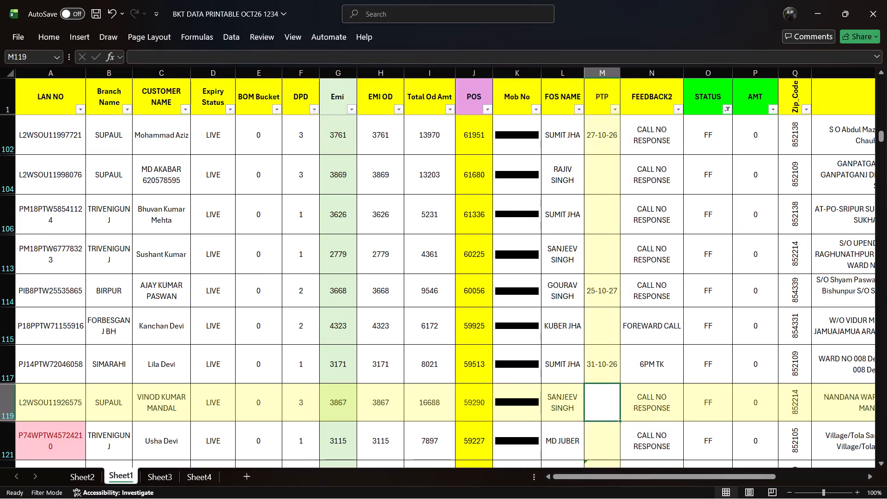
# Go back along row 119 from the PTP entry to the customer's LAN NO.
pyautogui.press('Left')
pyautogui.press('Left')
pyautogui.press('Left')
pyautogui.press('Left')
pyautogui.press('Left')
pyautogui.press('Left')
pyautogui.press('Left')
pyautogui.press('Left')
pyautogui.press('Left')
pyautogui.press('Left')
pyautogui.press('Left')
pyautogui.press('Left')
pyautogui.press('Left')
pyautogui.press('Left')
pyautogui.press('Left')
pyautogui.press('Left')
pyautogui.press('Left')
pyautogui.press('Left')
pyautogui.press('Left')
pyautogui.press('Left')
pyautogui.press('Left')
# Examine row 119's details from Branch Name through the loan amounts, Mob No, PTP and FEEDBACK2 to STATUS and AMT.
pyautogui.press('Right')
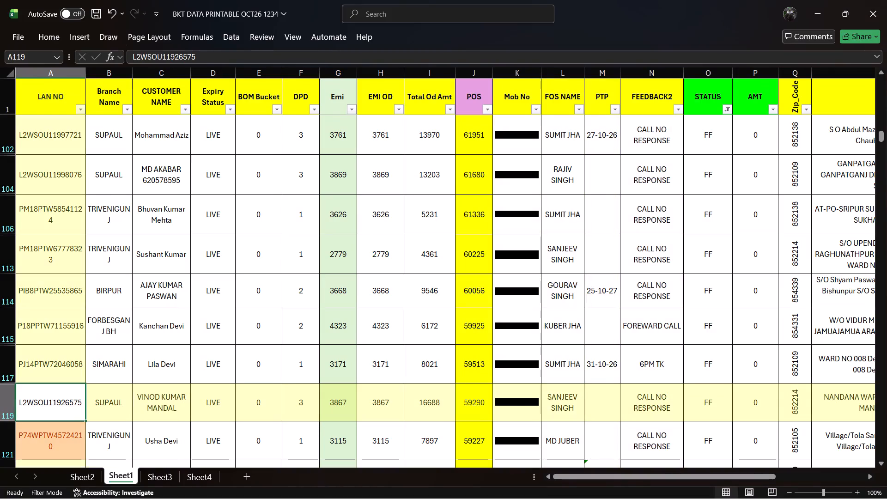
pyautogui.press('Right')
pyautogui.press('Right')
pyautogui.press('Right')
pyautogui.press('Right')
pyautogui.press('Right')
pyautogui.press('Right')
pyautogui.press('Right')
pyautogui.press('Right')
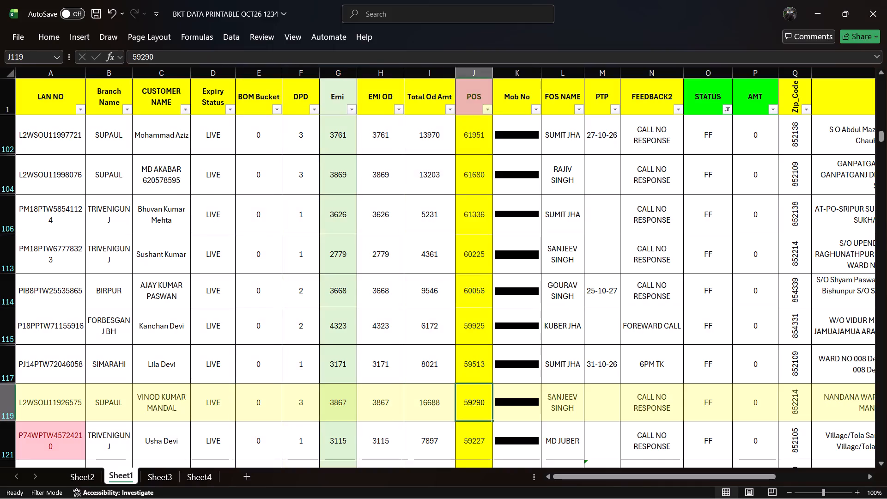
pyautogui.press('Right')
pyautogui.press('Right')
pyautogui.press('Right')
pyautogui.press('Right')
pyautogui.press('Right')
pyautogui.press('Right')
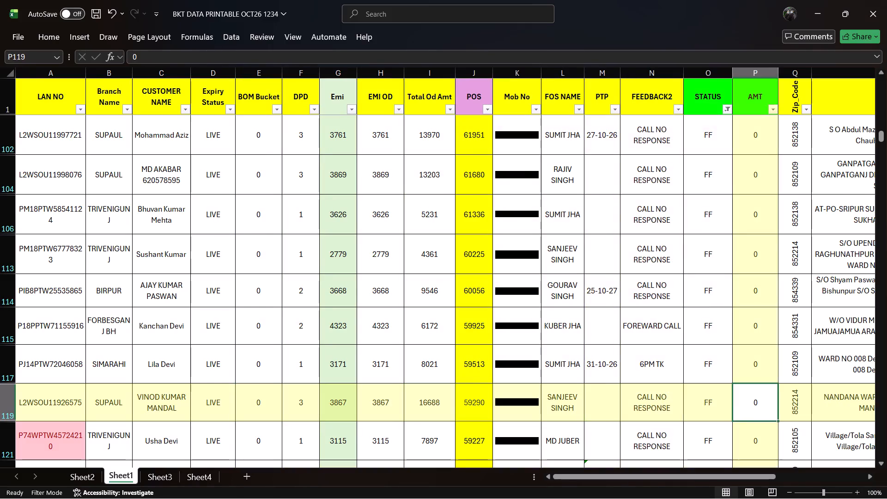
# Examine the rest of row 119 from Zip_Code and Residence Address through Supervisor Name and EXPIRY to Asset Description.
pyautogui.press('Right')
pyautogui.press('Right')
pyautogui.press('Right')
pyautogui.press('Right')
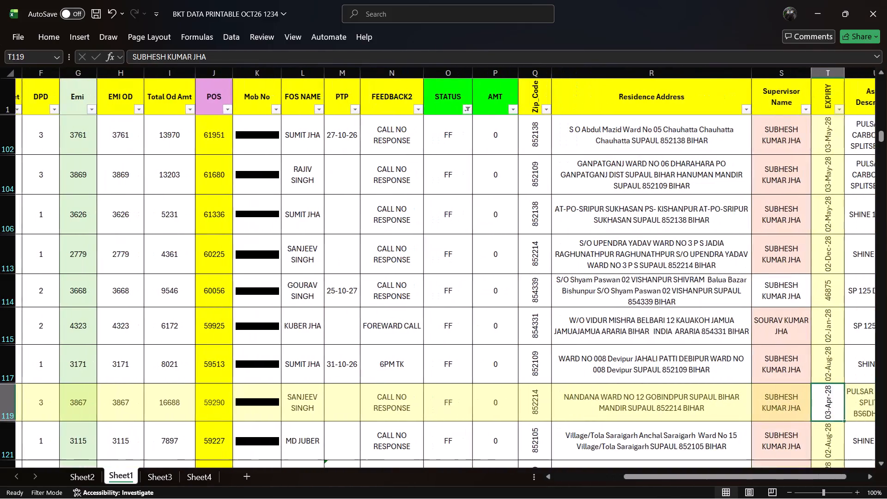
pyautogui.press('Right')
pyautogui.press('Right')
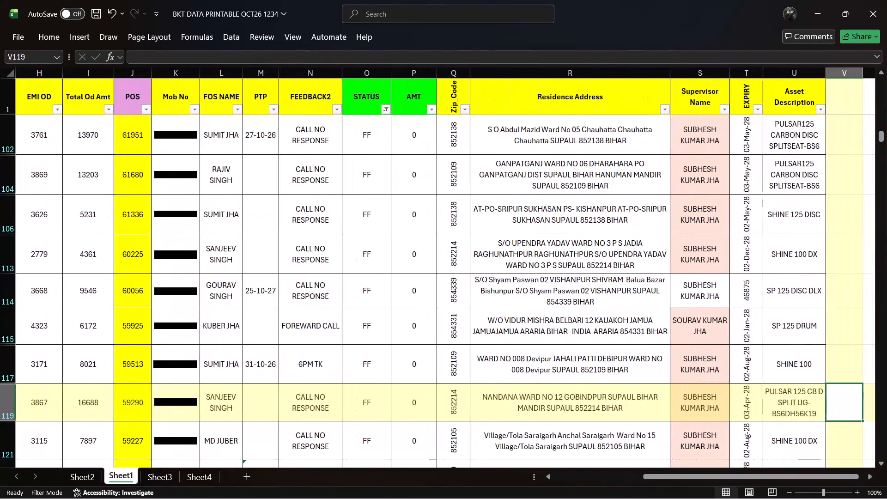
# Go back along row 119 from the end of the data to the customer name and branch.
pyautogui.press('Left')
pyautogui.press('Left')
pyautogui.press('Left')
pyautogui.press('Left')
pyautogui.press('Left')
pyautogui.press('Left')
pyautogui.press('Left')
pyautogui.press('Left')
pyautogui.press('Left')
pyautogui.press('Left')
pyautogui.press('Left')
pyautogui.press('Left')
pyautogui.press('Left')
pyautogui.press('Left')
pyautogui.press('Left')
pyautogui.press('Left')
pyautogui.press('Left')
pyautogui.press('Left')
pyautogui.press('Left')
pyautogui.press('Left')
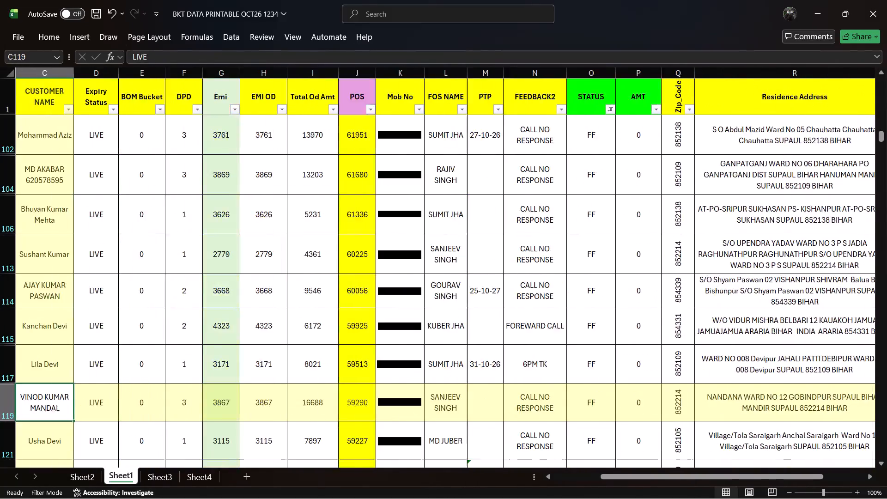
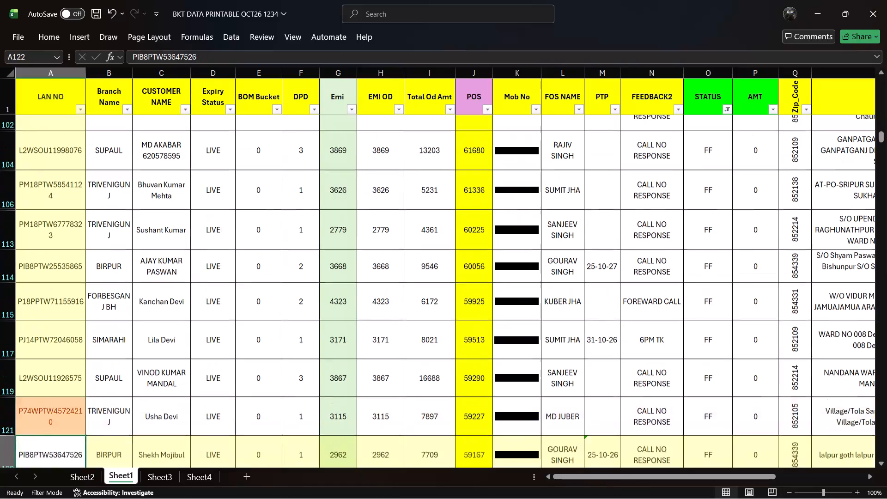
# Review the next filtered customers below row 122, ending at the Branch Name in row 128.
pyautogui.press('Down')
pyautogui.press('Down')
pyautogui.press('Right')
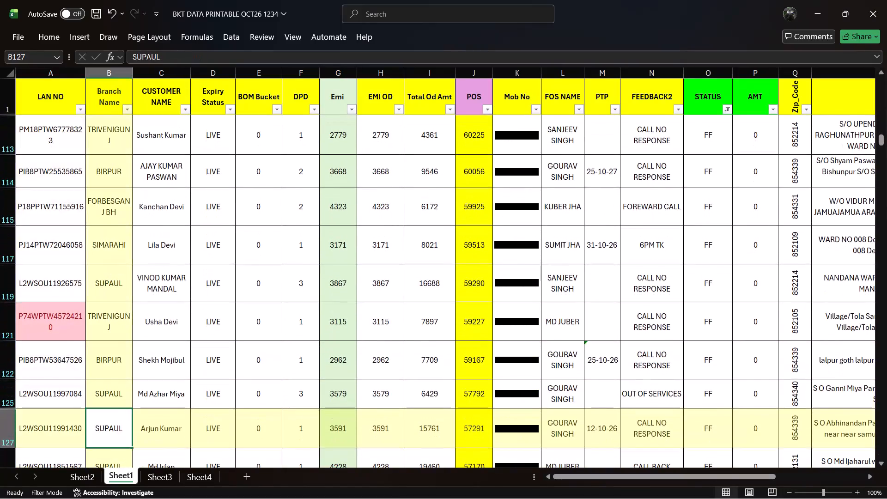
pyautogui.press('Down')
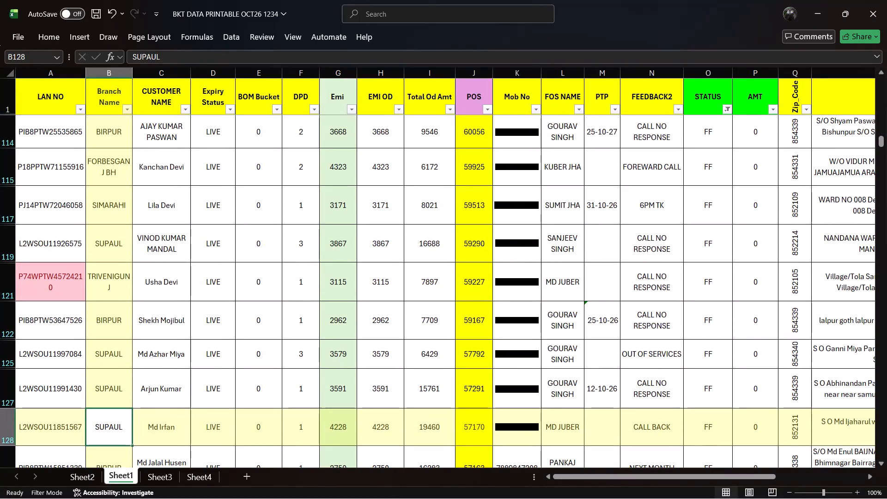
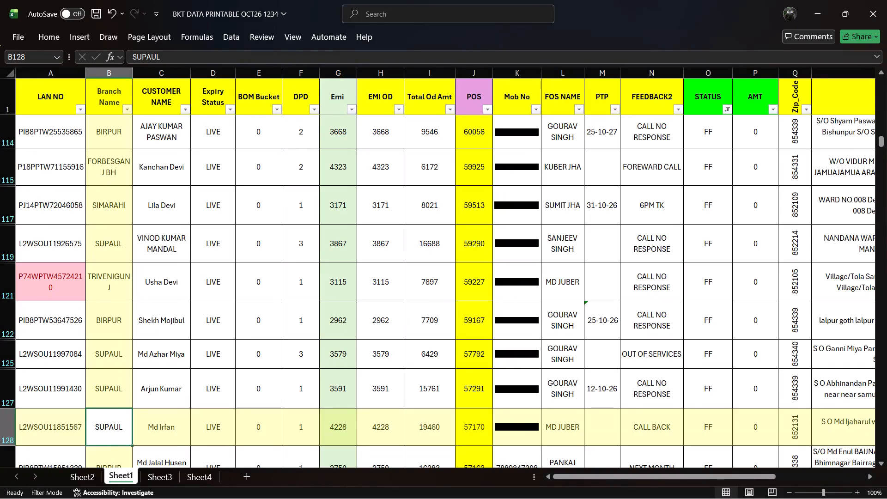
# Filter the FOS NAME column to show only the customers assigned to field officer Shakir.
pyautogui.click(585, 114)
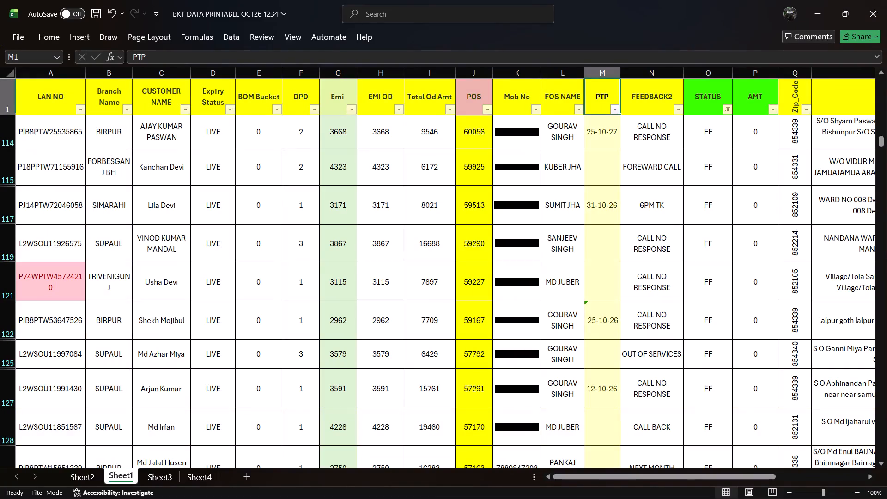
pyautogui.click(581, 111)
pyautogui.click(493, 256)
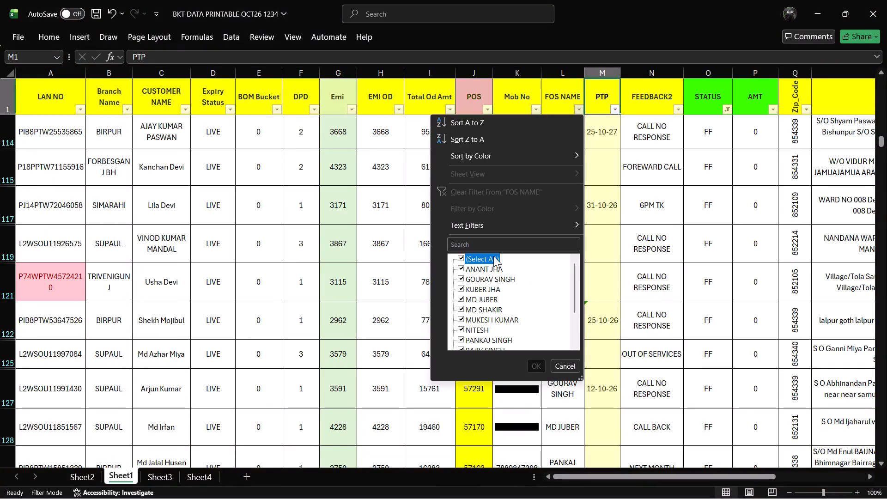
pyautogui.click(474, 245)
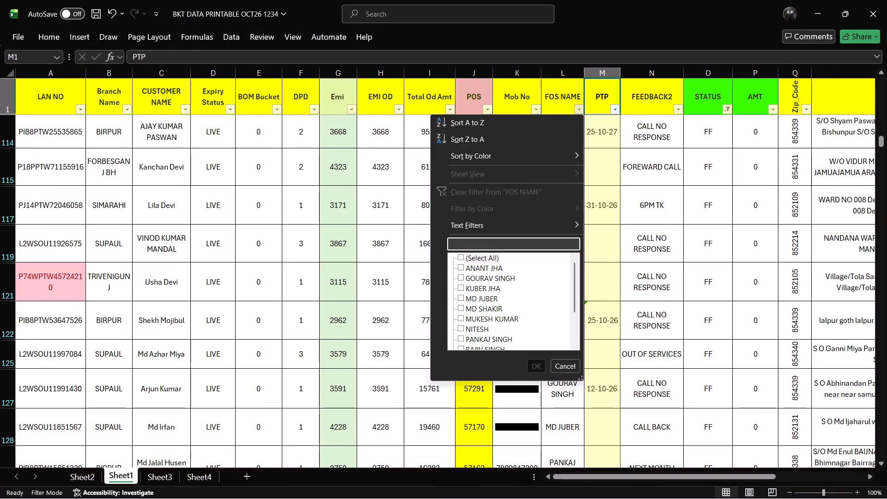
pyautogui.write('saki')
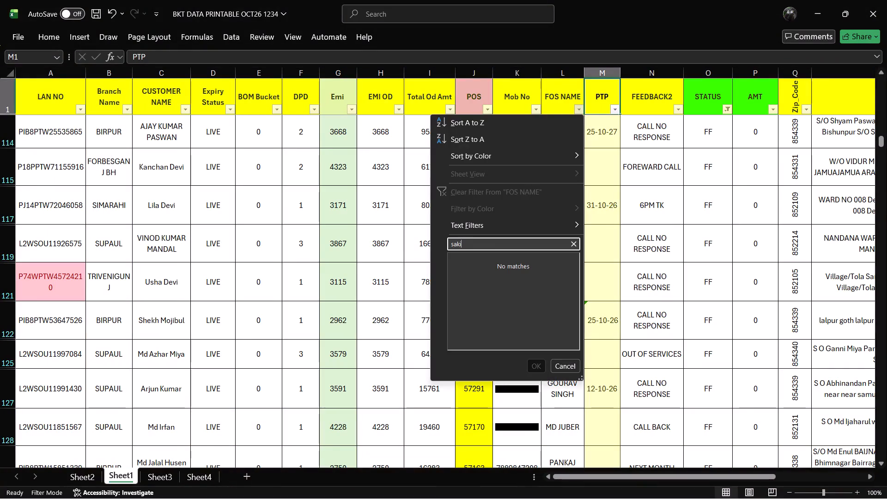
pyautogui.press('BackSpace')
pyautogui.press('BackSpace')
pyautogui.press('BackSpace')
pyautogui.press('BackSpace')
pyautogui.write('ms')
pyautogui.press('BackSpace')
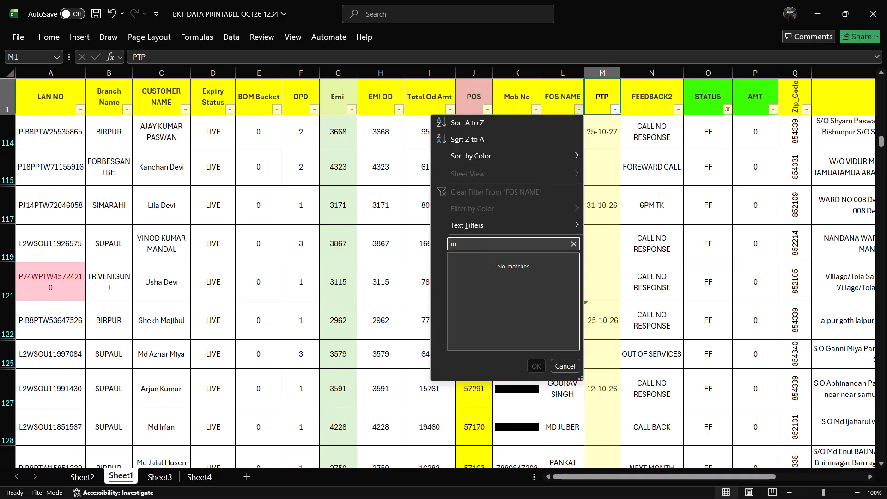
pyautogui.press('BackSpace')
pyautogui.press('BackSpace')
pyautogui.click(480, 255)
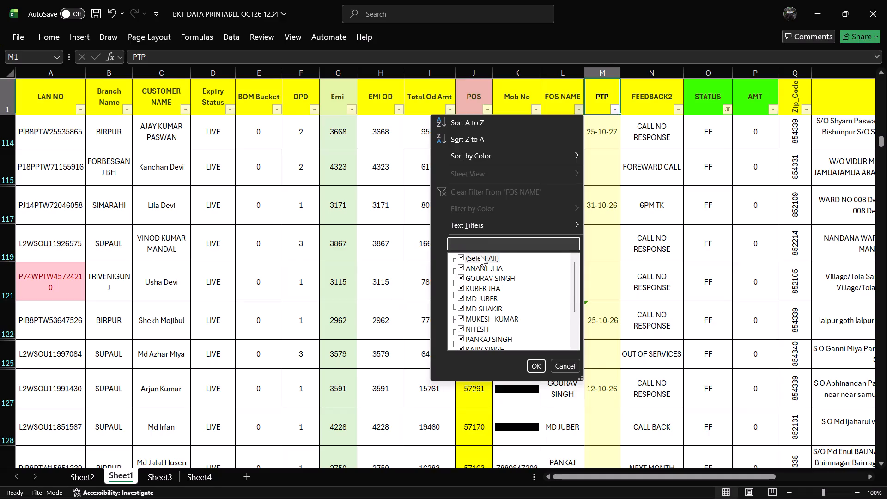
pyautogui.write('md')
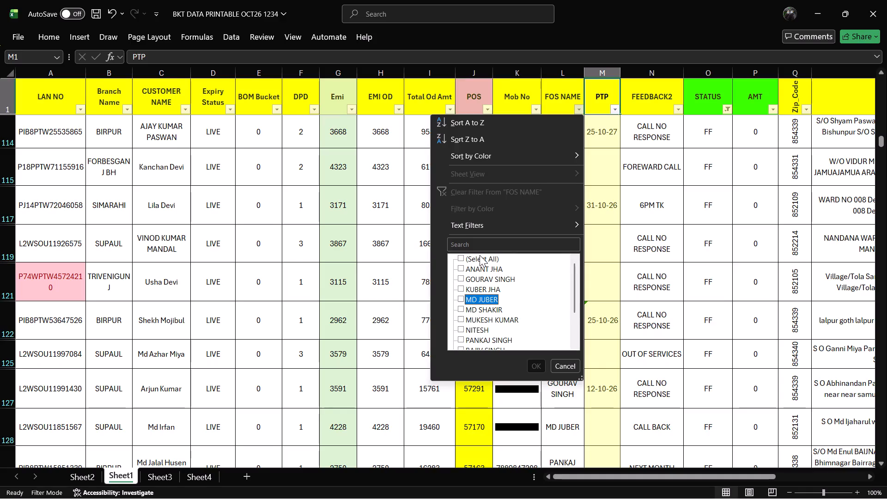
pyautogui.click(497, 310)
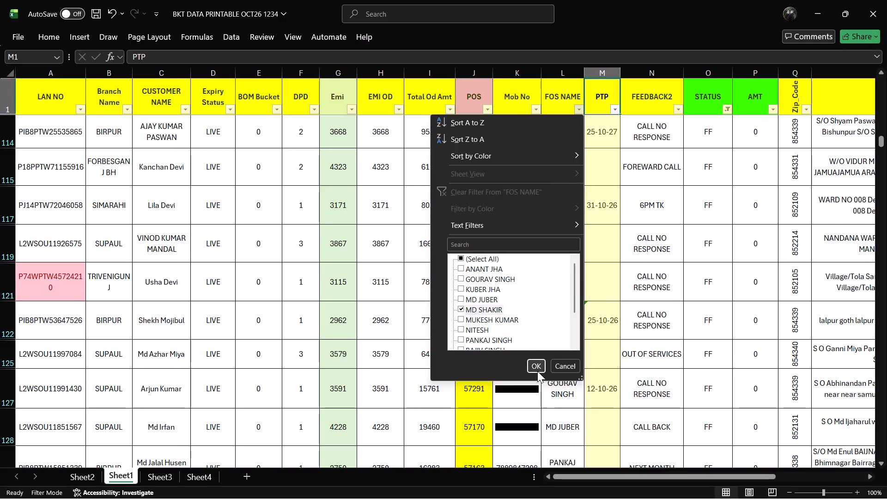
pyautogui.click(537, 369)
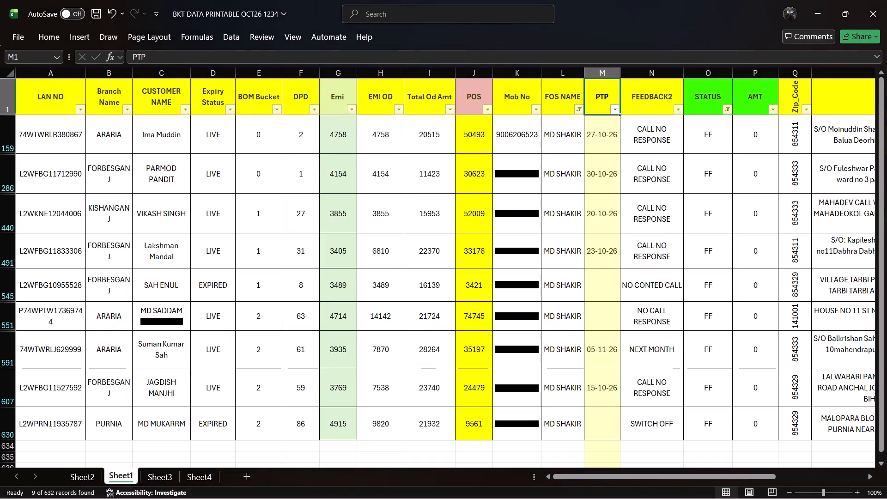
# Review the customers assigned to field officer Shakir, from the LAN NO column to the customer name in row 440.
pyautogui.click(74, 96)
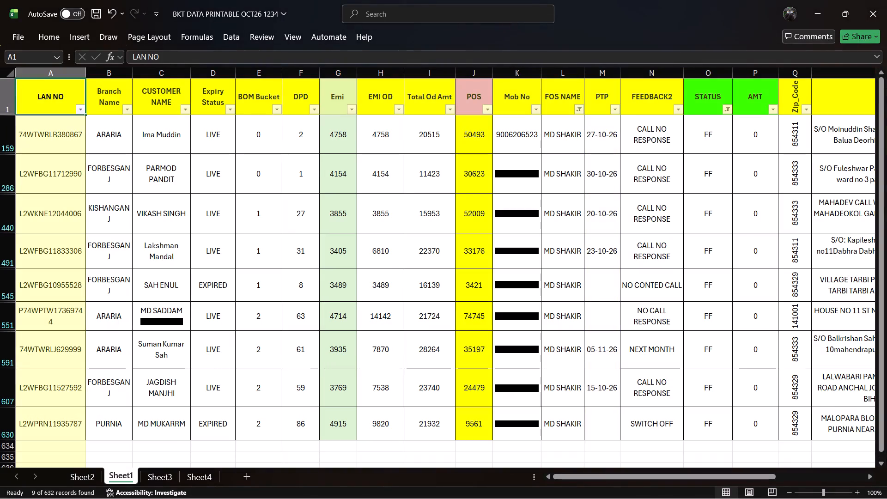
pyautogui.click(152, 212)
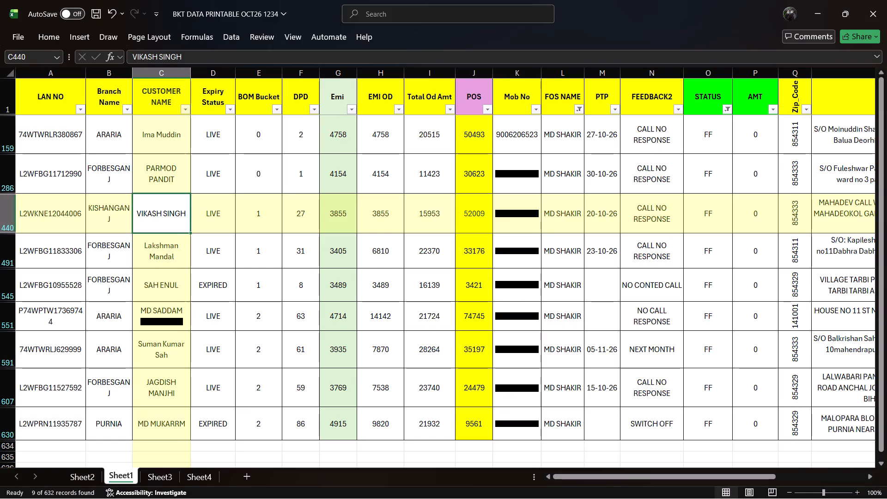
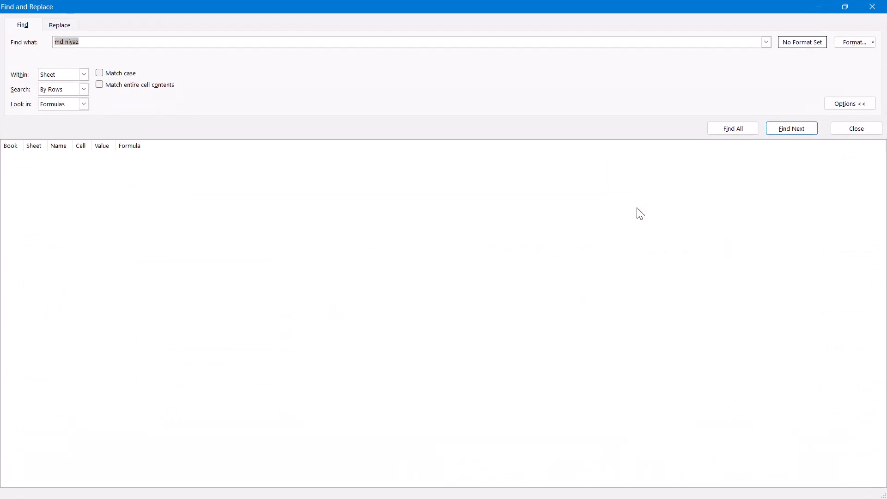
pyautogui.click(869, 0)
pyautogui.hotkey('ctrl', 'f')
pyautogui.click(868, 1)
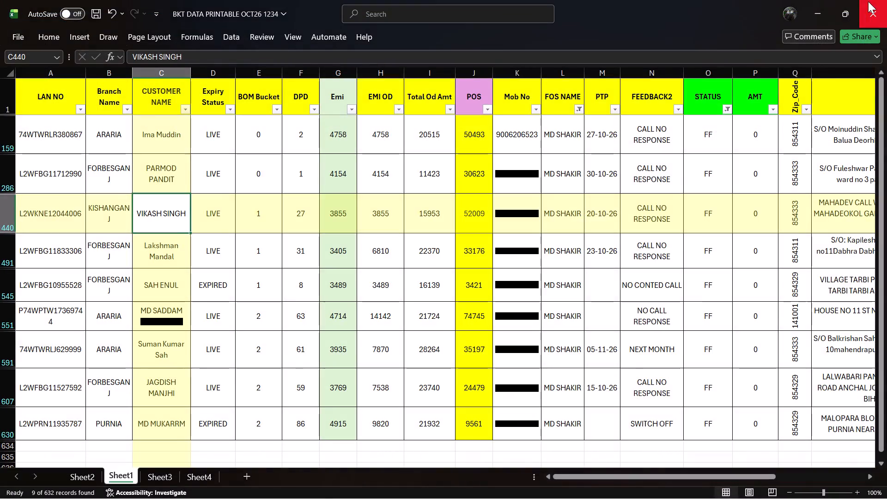
# Remove the filters from the customer table on Sheet1 so that all customer records are shown.
pyautogui.click(246, 226)
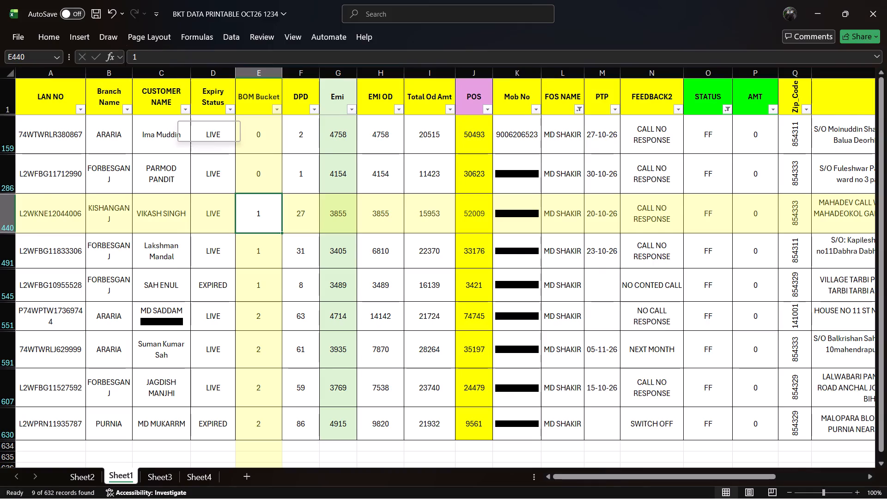
pyautogui.hotkey('ctrl', 'shift', 'l')
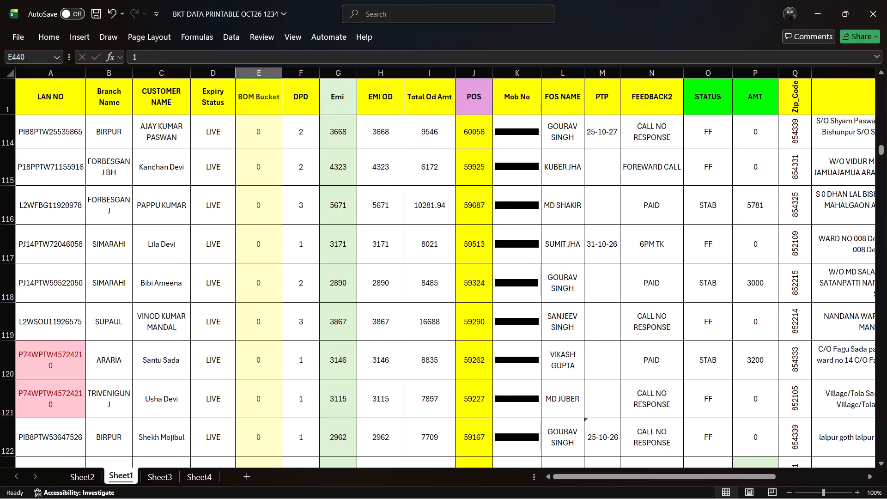
# Search the sheet for all cells containing the full name of the customer Golu.
pyautogui.hotkey('ctrl', 'f')
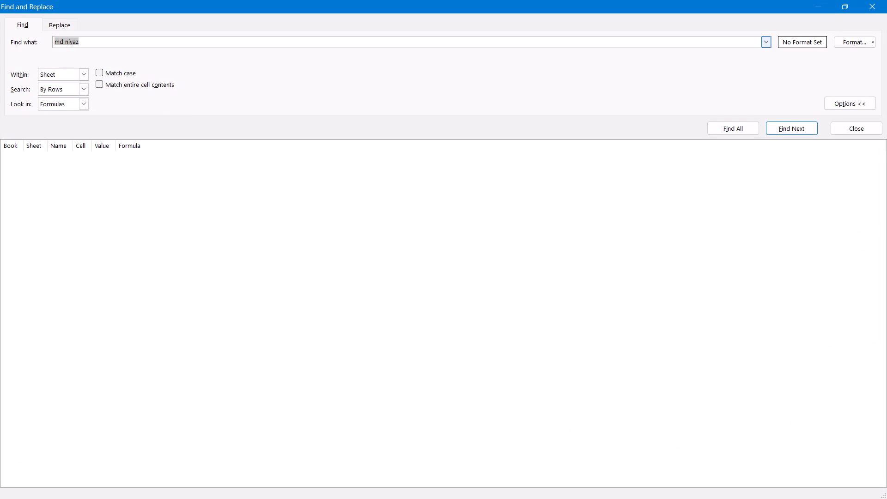
pyautogui.press('BackSpace')
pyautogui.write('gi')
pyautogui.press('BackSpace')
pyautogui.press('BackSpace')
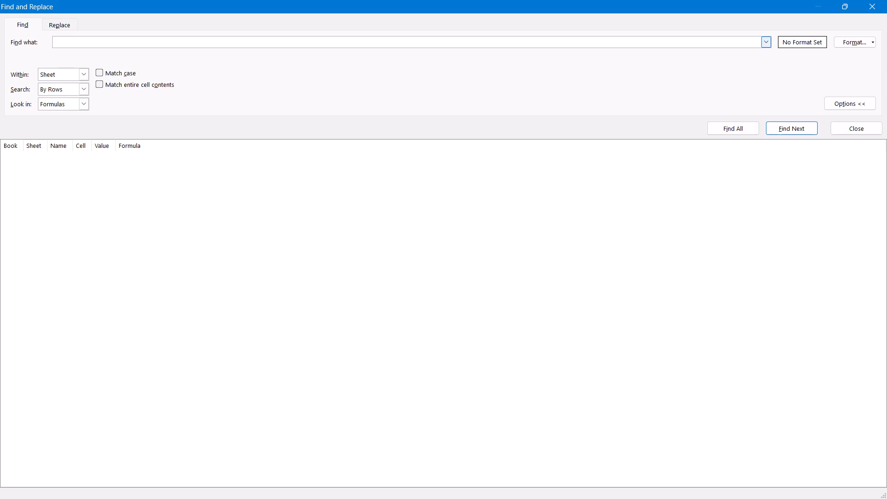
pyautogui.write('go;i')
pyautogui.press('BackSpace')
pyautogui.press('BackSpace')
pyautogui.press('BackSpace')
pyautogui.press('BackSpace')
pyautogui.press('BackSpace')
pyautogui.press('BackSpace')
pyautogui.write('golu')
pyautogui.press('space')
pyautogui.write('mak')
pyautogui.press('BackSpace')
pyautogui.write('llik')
pyautogui.click(723, 124)
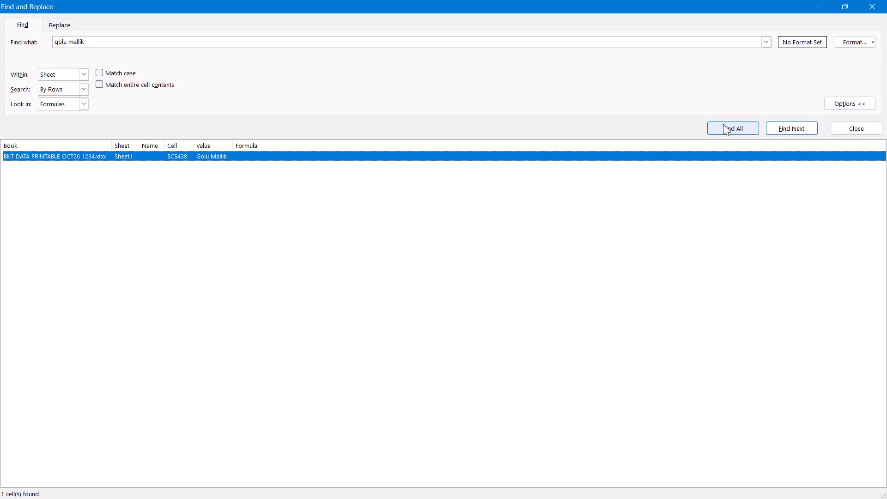
# Go to the matching customer name in cell C438 on Sheet1 and close the search.
pyautogui.click(341, 157)
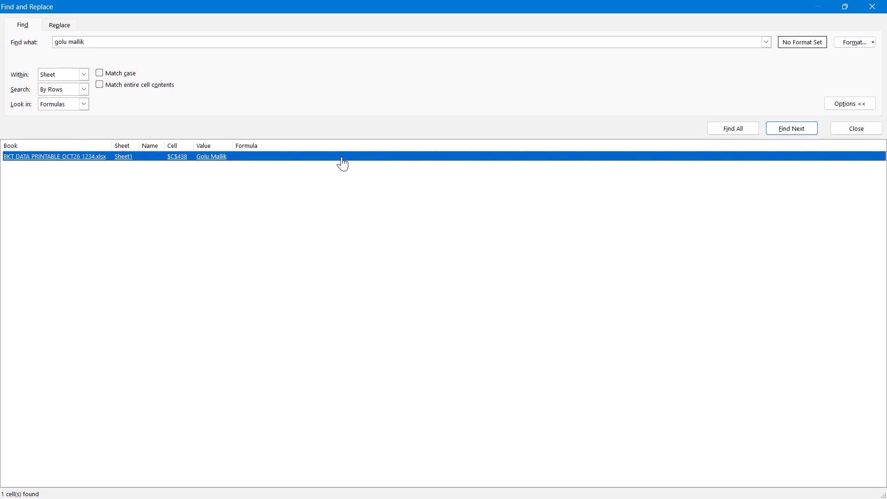
pyautogui.click(341, 157)
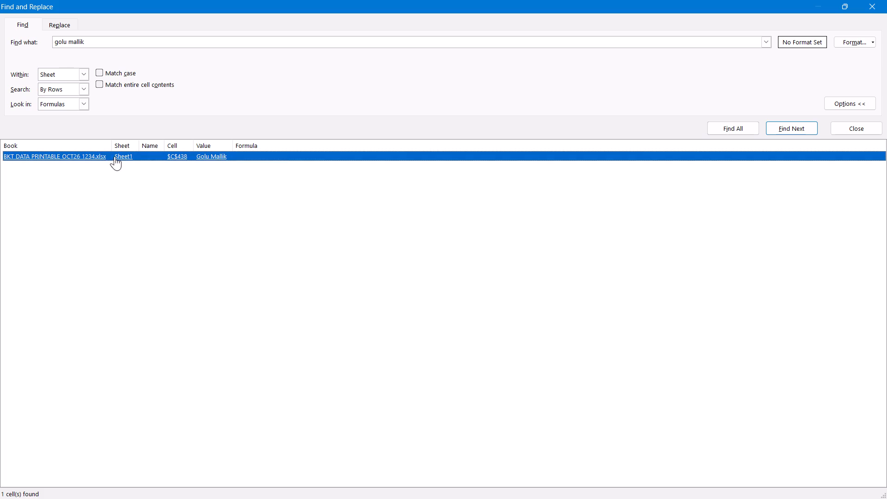
pyautogui.tripleClick(110, 153)
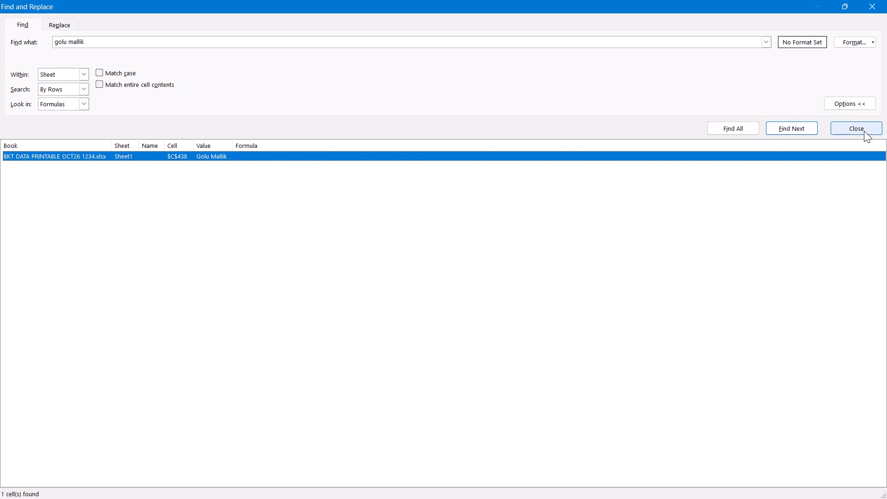
pyautogui.click(808, 38)
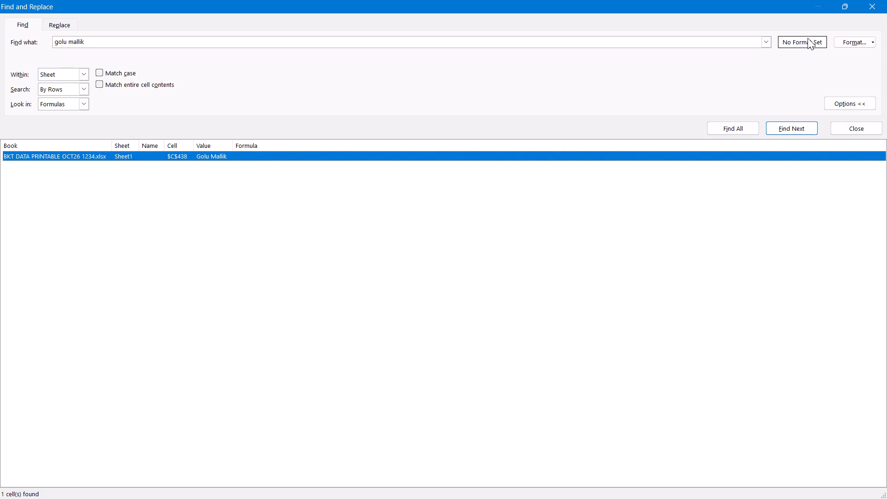
pyautogui.click(805, 44)
pyautogui.click(875, 3)
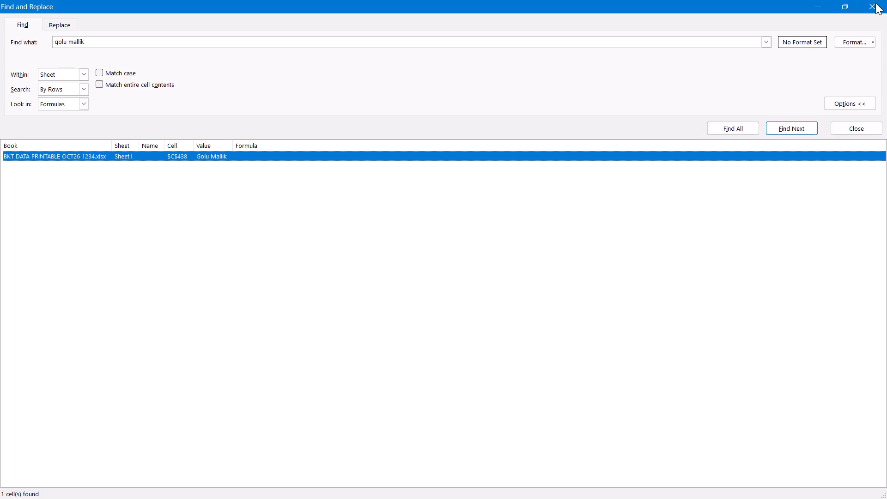
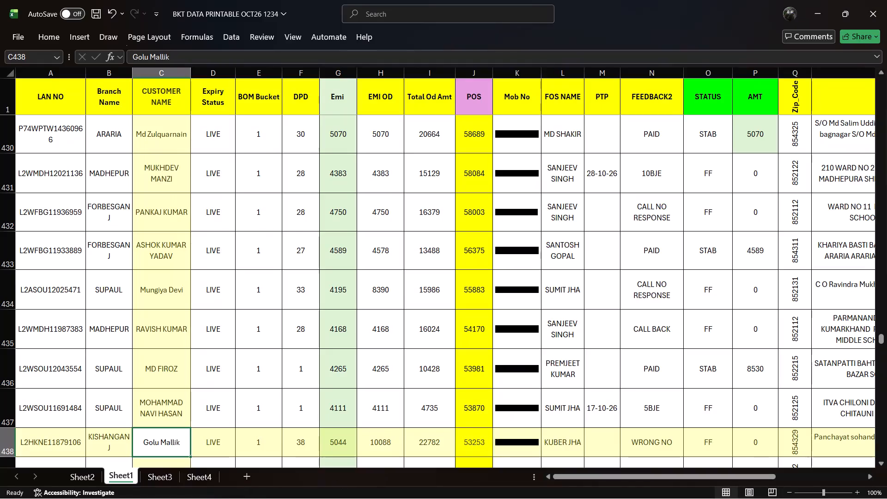
# For the customer in row 438, set FEEDBACK2 to PAID and STATUS to STAB.
pyautogui.click(662, 445)
pyautogui.press('BackSpace')
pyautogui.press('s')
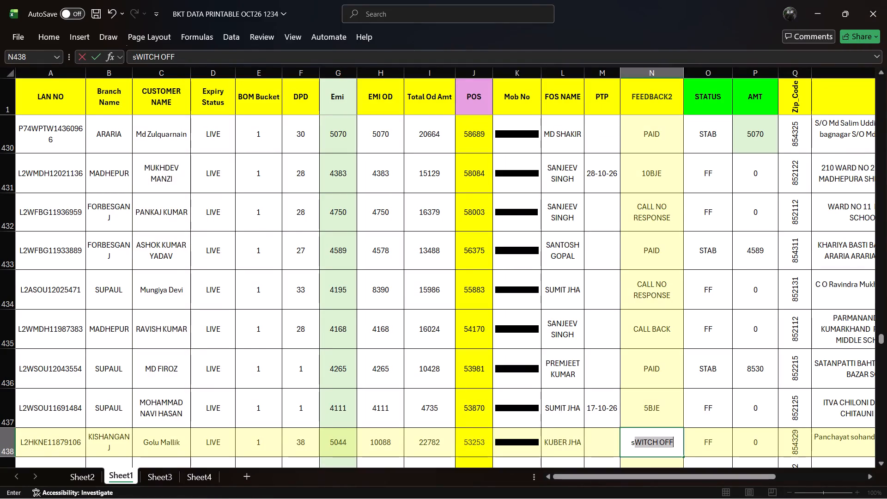
pyautogui.press('BackSpace')
pyautogui.press('BackSpace')
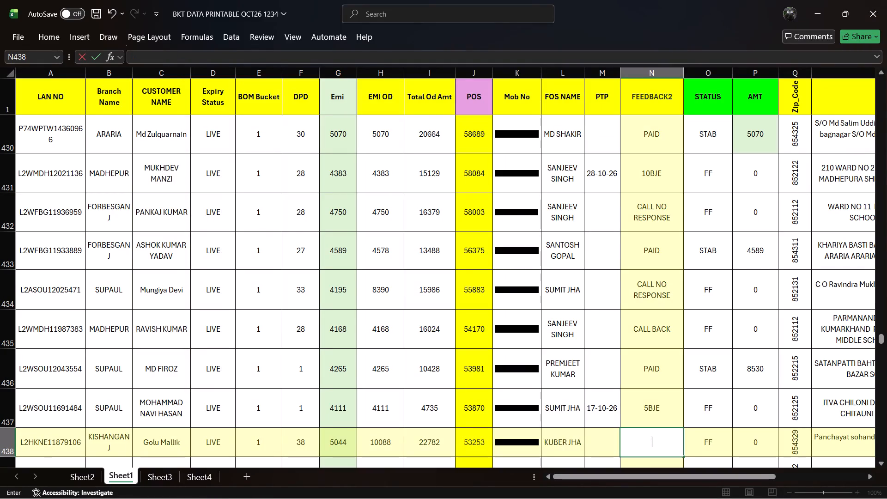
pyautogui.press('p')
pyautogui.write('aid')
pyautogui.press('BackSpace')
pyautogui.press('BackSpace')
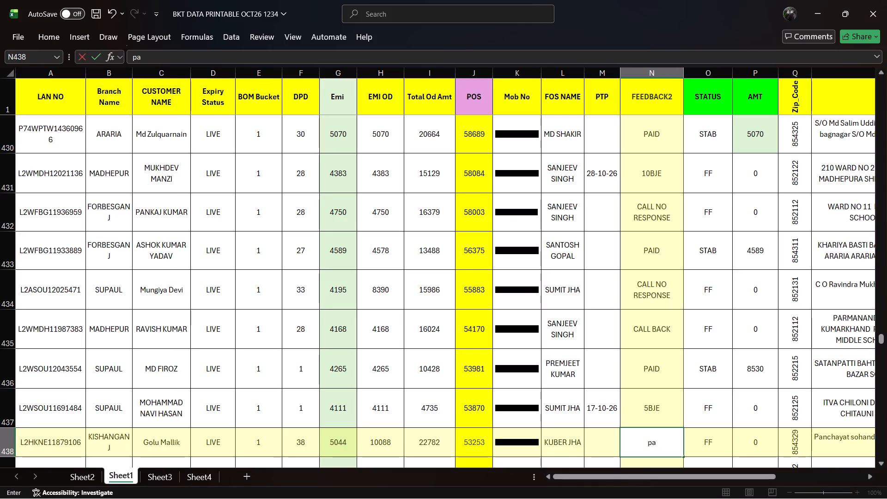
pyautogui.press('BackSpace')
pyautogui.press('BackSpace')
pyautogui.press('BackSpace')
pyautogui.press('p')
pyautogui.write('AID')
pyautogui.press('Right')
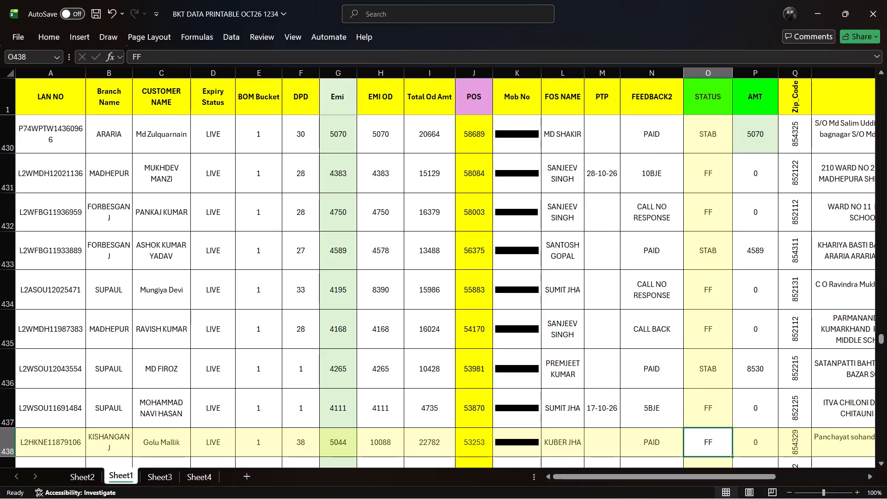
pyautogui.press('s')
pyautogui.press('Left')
# Copy the Emi value 5044 in row 438 into that row's AMT cell and save the workbook.
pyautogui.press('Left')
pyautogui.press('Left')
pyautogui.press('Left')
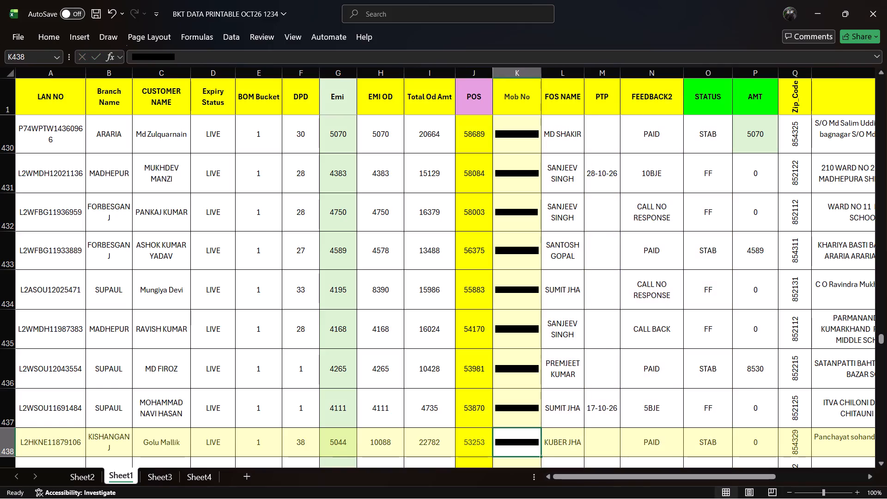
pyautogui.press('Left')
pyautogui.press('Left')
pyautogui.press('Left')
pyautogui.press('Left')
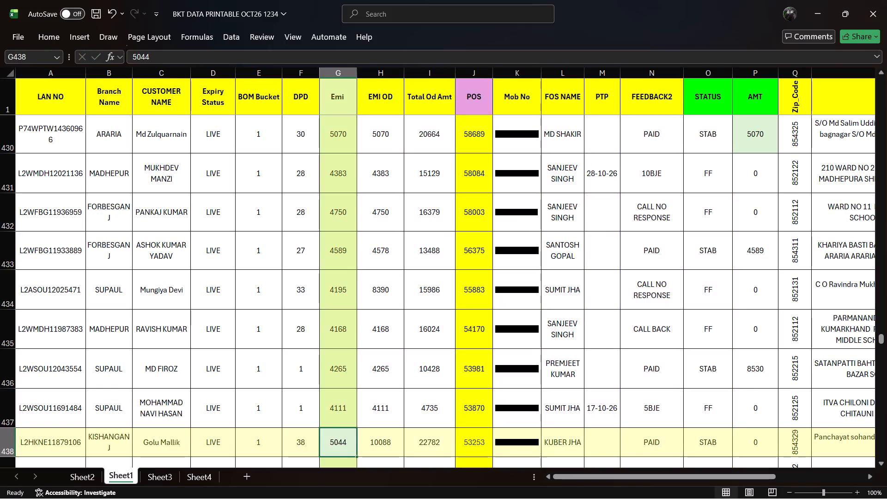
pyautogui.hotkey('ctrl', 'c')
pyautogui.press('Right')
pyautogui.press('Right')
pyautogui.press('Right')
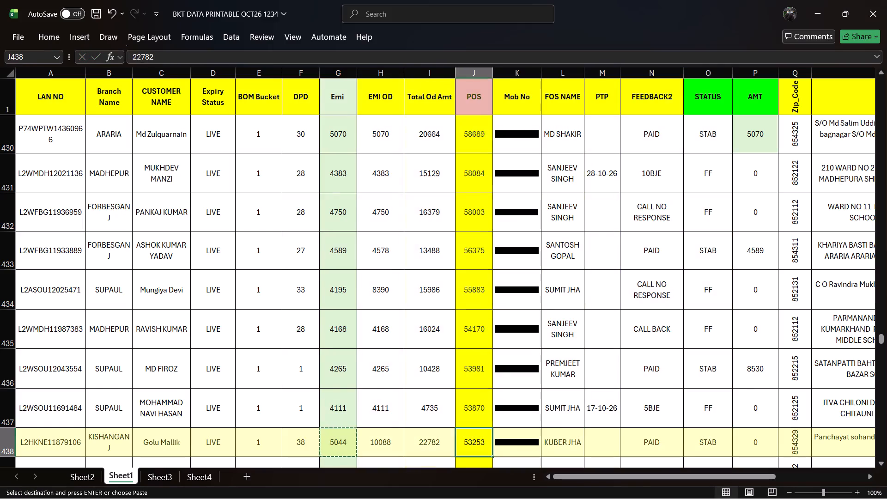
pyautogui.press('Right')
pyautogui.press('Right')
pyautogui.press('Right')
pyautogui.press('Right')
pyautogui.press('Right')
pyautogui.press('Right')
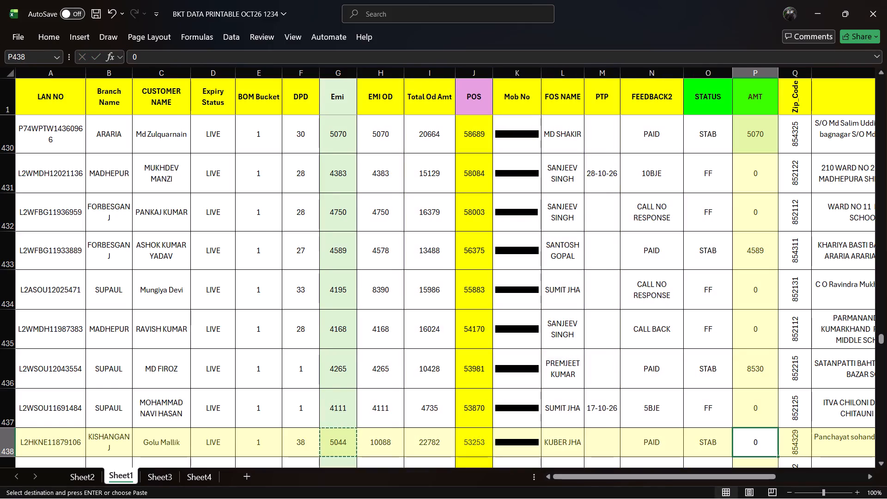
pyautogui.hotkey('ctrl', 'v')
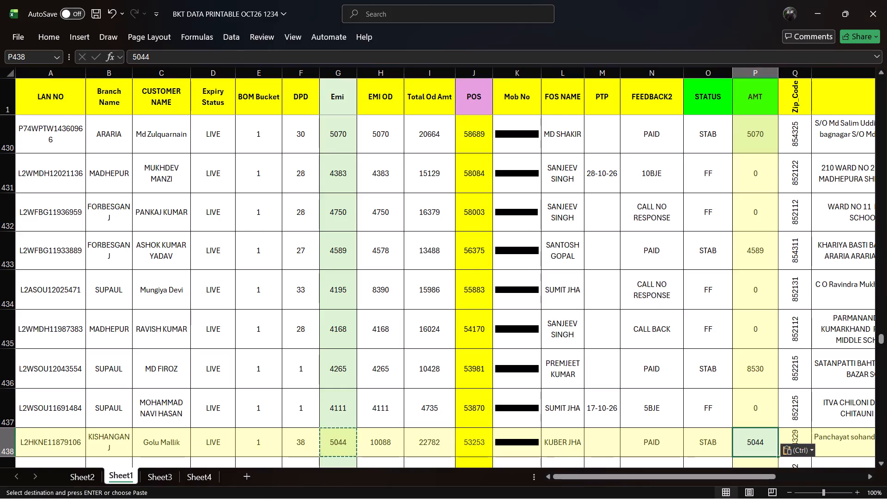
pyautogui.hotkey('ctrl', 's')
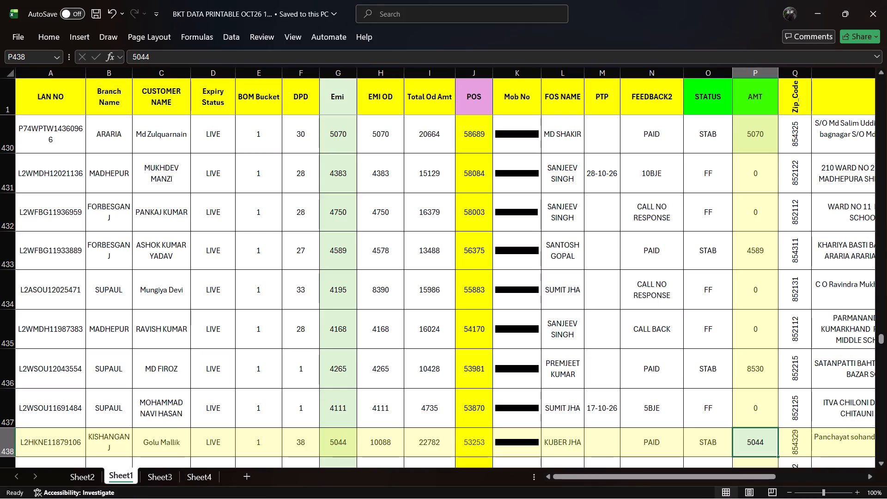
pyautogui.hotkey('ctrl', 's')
# Search the sheet for all cells containing the full name of the customer Vikash.
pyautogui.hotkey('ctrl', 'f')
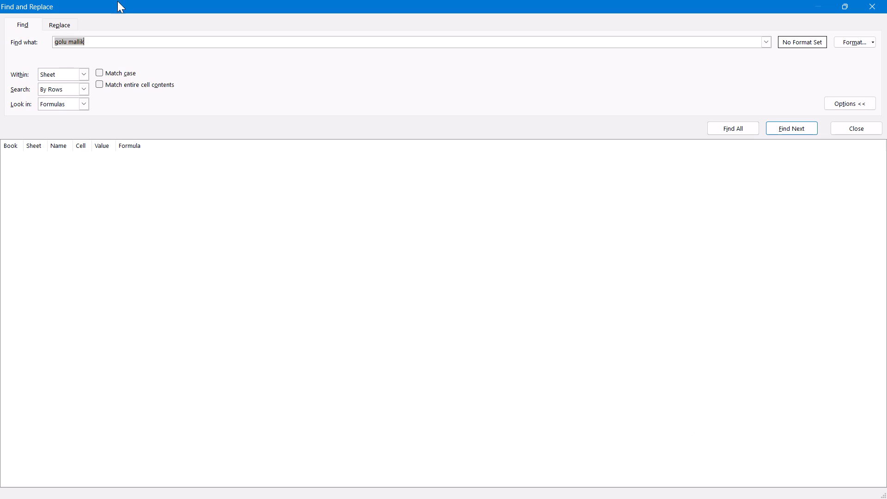
pyautogui.click(90, 43)
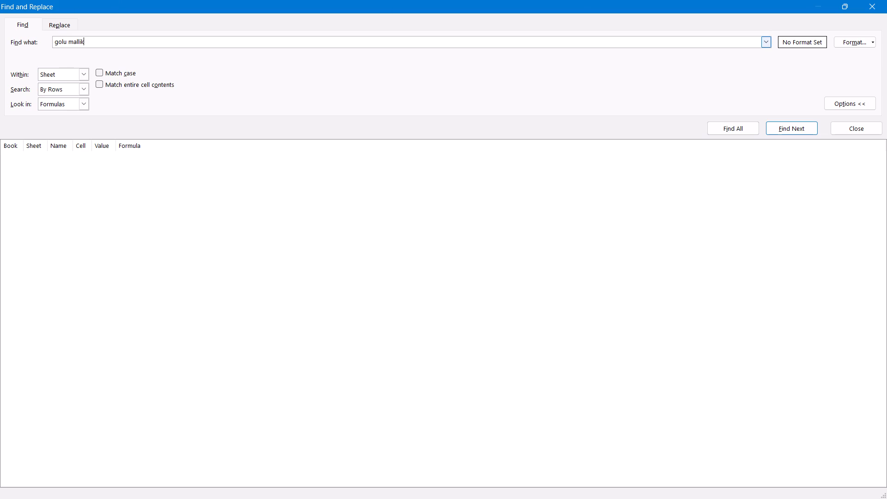
pyautogui.press('BackSpace')
pyautogui.press('BackSpace')
pyautogui.press('BackSpace')
pyautogui.press('BackSpace')
pyautogui.press('BackSpace')
pyautogui.press('BackSpace')
pyautogui.press('BackSpace')
pyautogui.press('BackSpace')
pyautogui.press('BackSpace')
pyautogui.press('BackSpace')
pyautogui.press('BackSpace')
pyautogui.press('BackSpace')
pyautogui.press('BackSpace')
pyautogui.press('BackSpace')
pyautogui.press('BackSpace')
pyautogui.press('BackSpace')
pyautogui.press('BackSpace')
pyautogui.press('BackSpace')
pyautogui.press('BackSpace')
pyautogui.press('BackSpace')
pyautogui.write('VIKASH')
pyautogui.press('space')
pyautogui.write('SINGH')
pyautogui.click(747, 128)
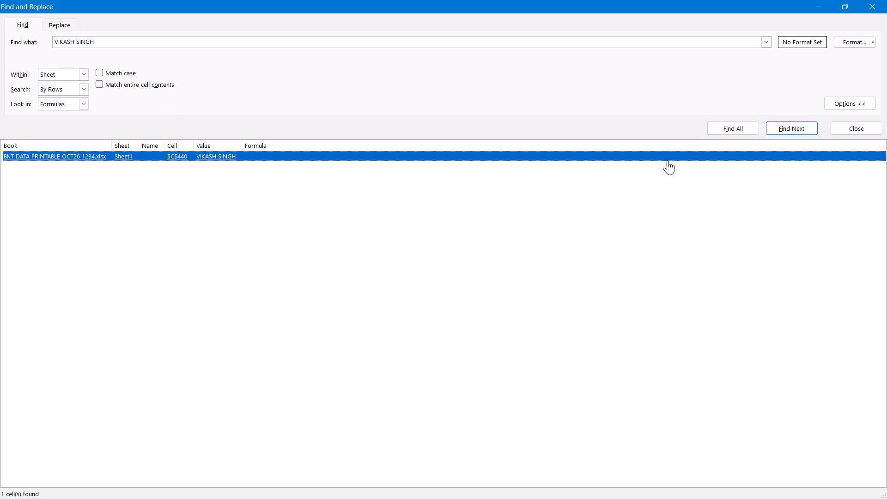
# Go to the matching customer name in cell C440 on Sheet1 and close the search.
pyautogui.click(668, 160)
pyautogui.click(662, 158)
pyautogui.click(234, 156)
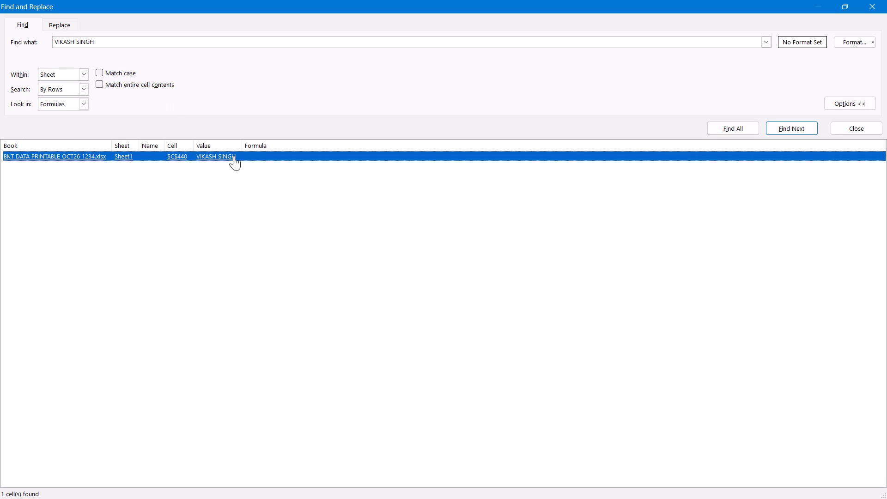
pyautogui.click(234, 156)
pyautogui.doubleClick(234, 156)
pyautogui.doubleClick(138, 157)
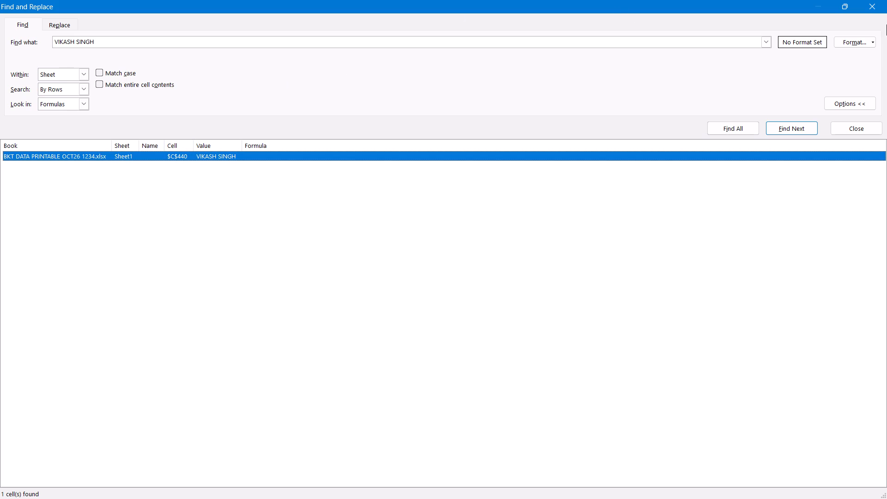
pyautogui.click(875, 6)
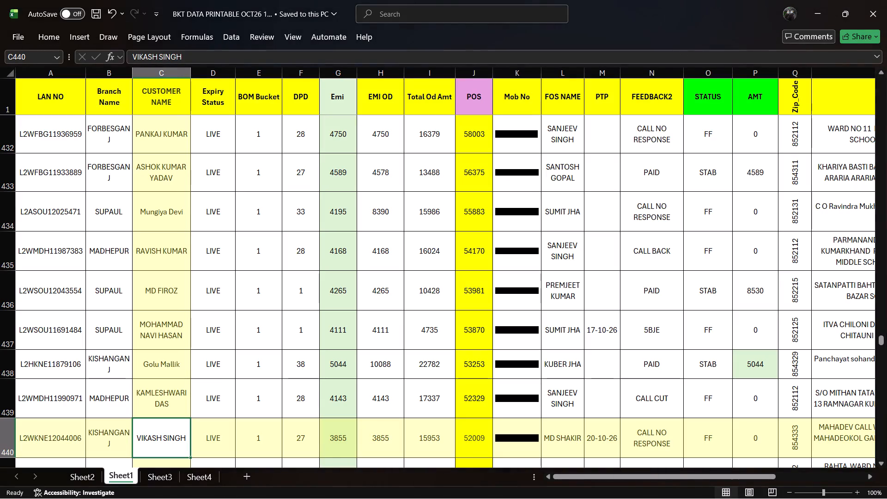
# Clear the PTP date of the customer in row 440.
pyautogui.click(644, 442)
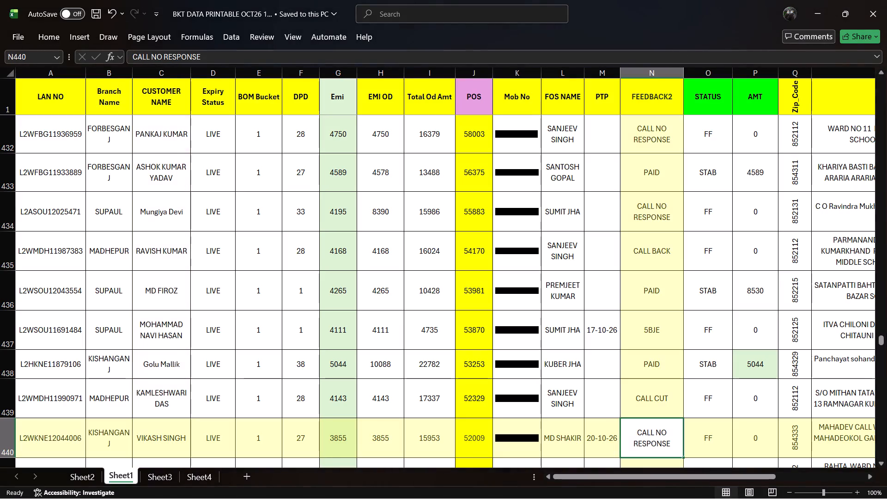
pyautogui.press('Left')
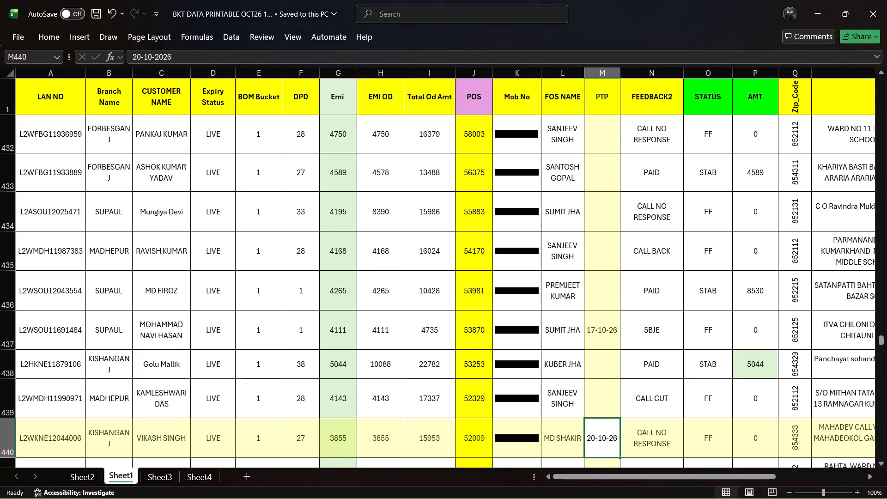
pyautogui.press('BackSpace')
pyautogui.press('Right')
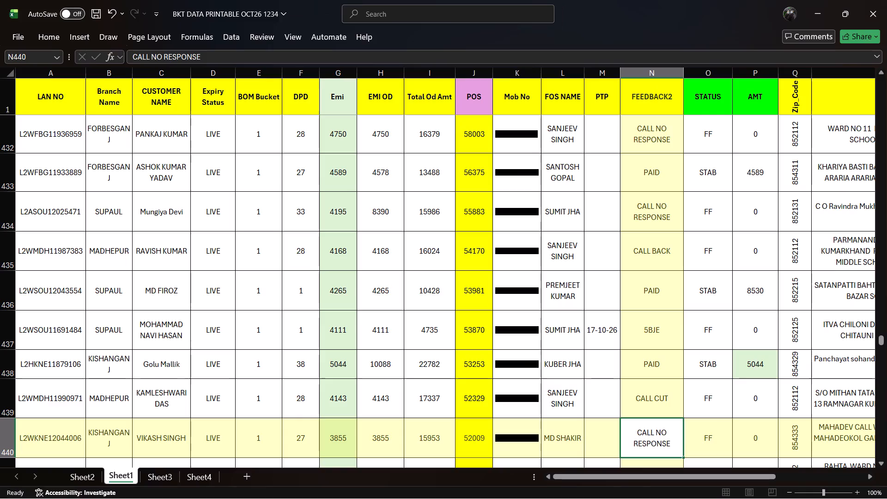
# For the customer in row 440, set FEEDBACK2 to PAID and STATUS to STAB.
pyautogui.press('BackSpace')
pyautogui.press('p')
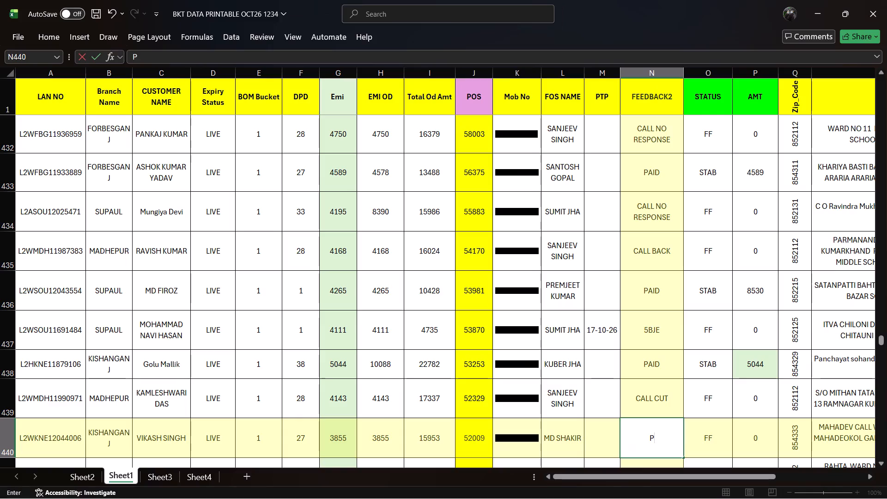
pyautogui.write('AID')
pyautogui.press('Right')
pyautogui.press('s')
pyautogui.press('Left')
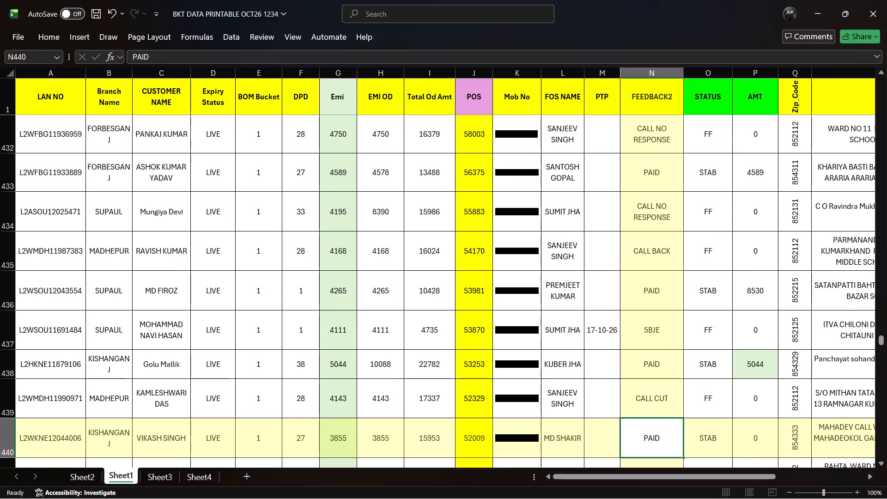
# Copy the Emi value 3855 in row 440 into that row's AMT cell and save the workbook.
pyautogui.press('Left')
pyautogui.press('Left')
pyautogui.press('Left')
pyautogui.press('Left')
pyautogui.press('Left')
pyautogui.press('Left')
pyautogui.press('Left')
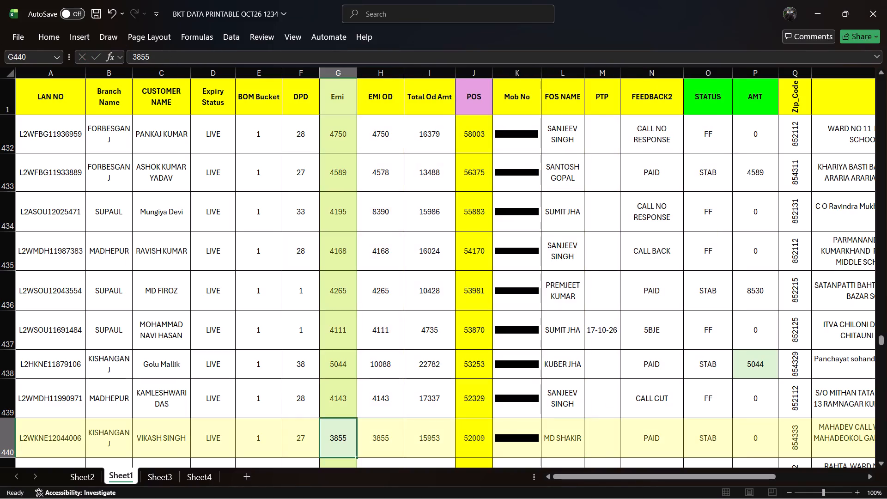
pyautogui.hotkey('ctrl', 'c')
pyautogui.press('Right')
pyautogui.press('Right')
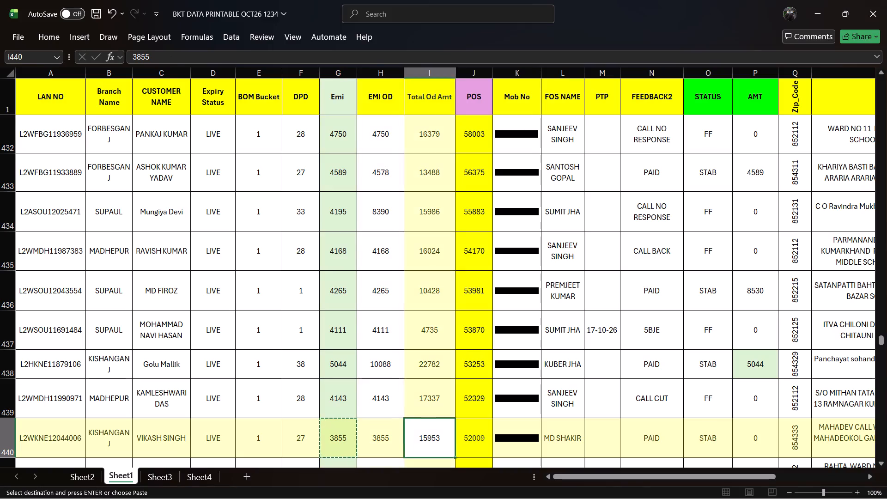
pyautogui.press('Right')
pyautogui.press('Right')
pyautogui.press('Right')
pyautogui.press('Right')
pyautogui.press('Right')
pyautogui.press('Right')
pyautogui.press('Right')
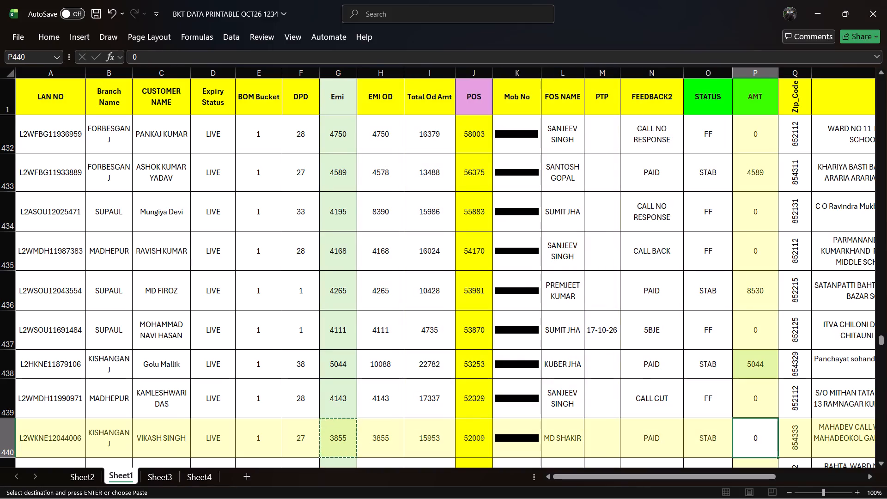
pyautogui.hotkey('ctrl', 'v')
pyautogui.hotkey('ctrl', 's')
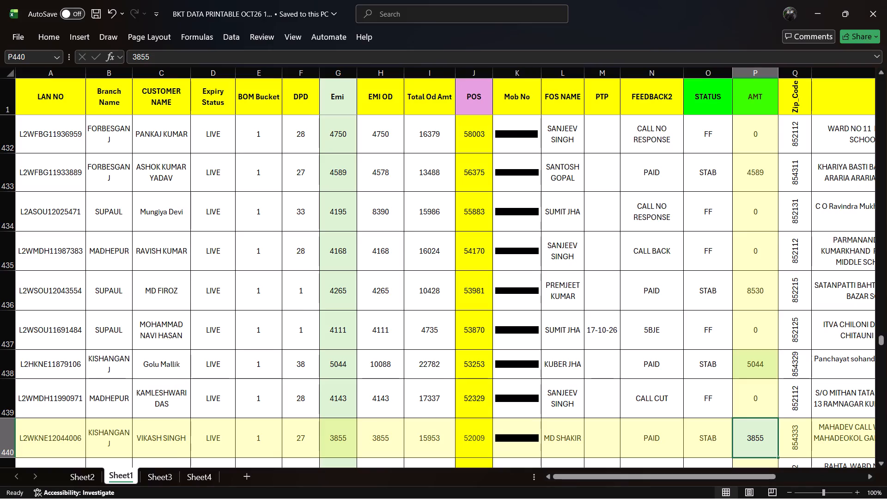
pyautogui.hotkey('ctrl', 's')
# Replace the AMT entry in row 440 with D.
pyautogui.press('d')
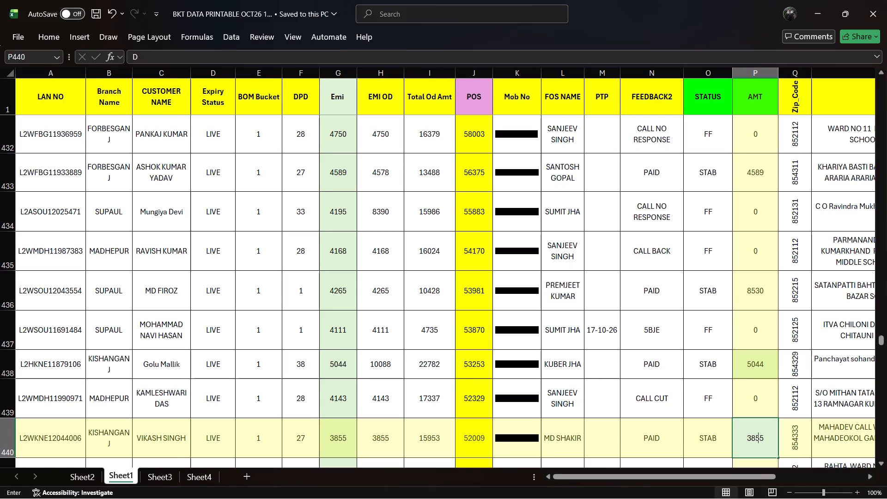
pyautogui.click(630, 306)
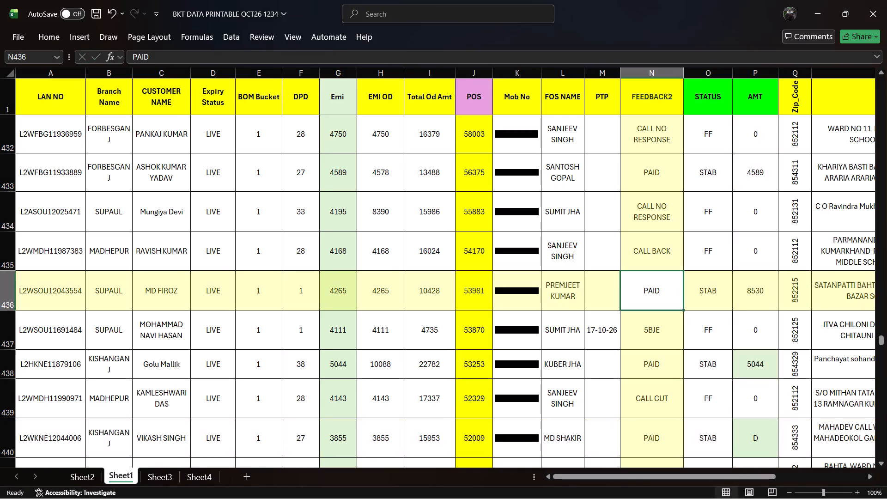
# Search Sheet1 for the next paying customer's name, go to the match in cell C591 and close the search.
pyautogui.hotkey('ctrl', 'f')
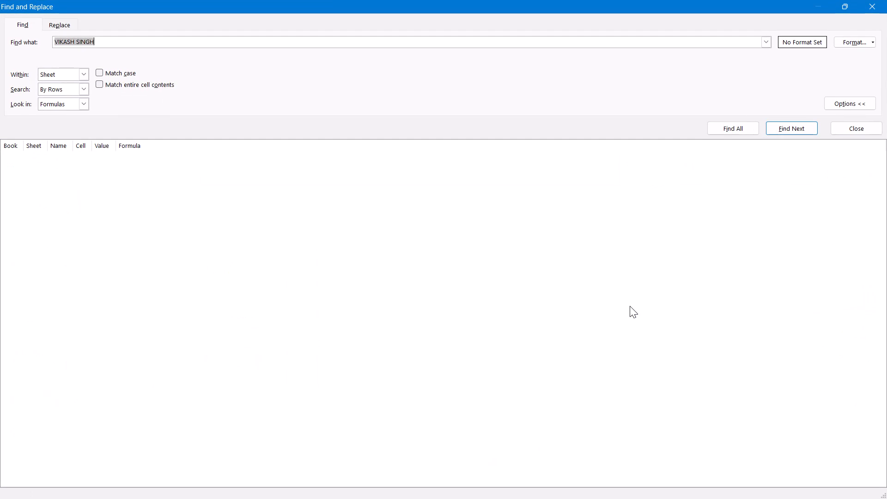
pyautogui.press('BackSpace')
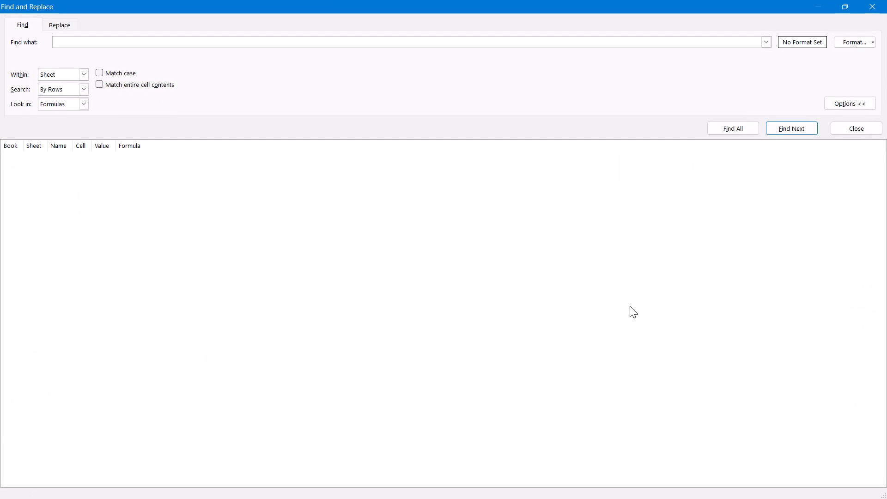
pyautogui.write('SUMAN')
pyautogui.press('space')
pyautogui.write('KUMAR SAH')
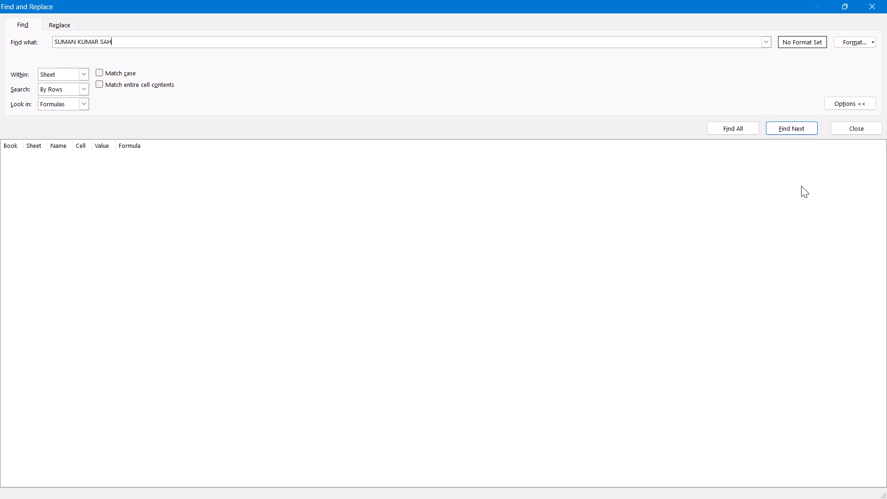
pyautogui.click(741, 131)
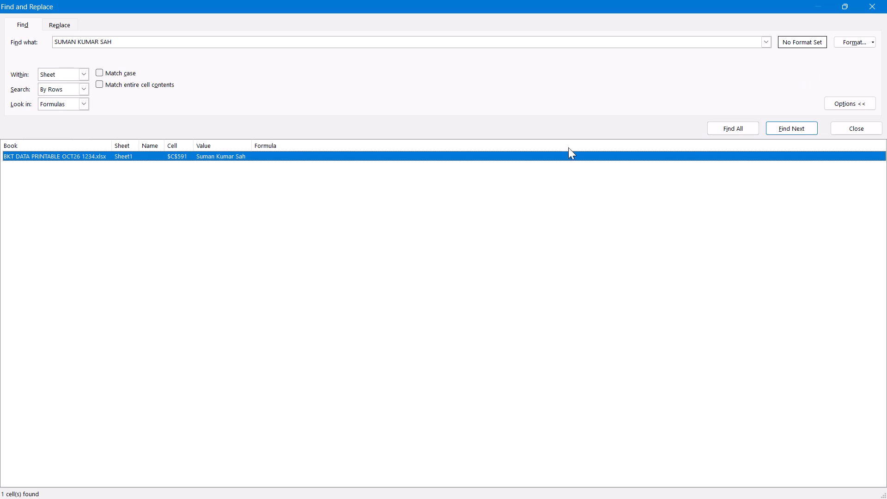
pyautogui.click(213, 157)
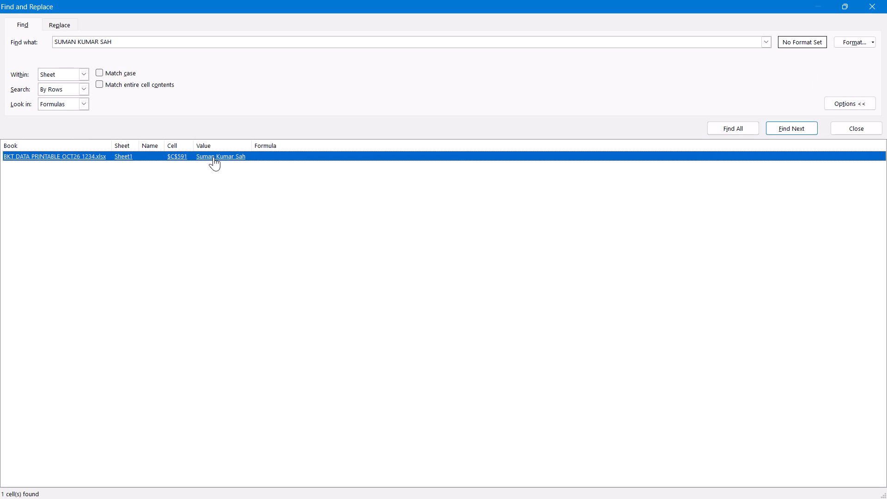
pyautogui.doubleClick(107, 158)
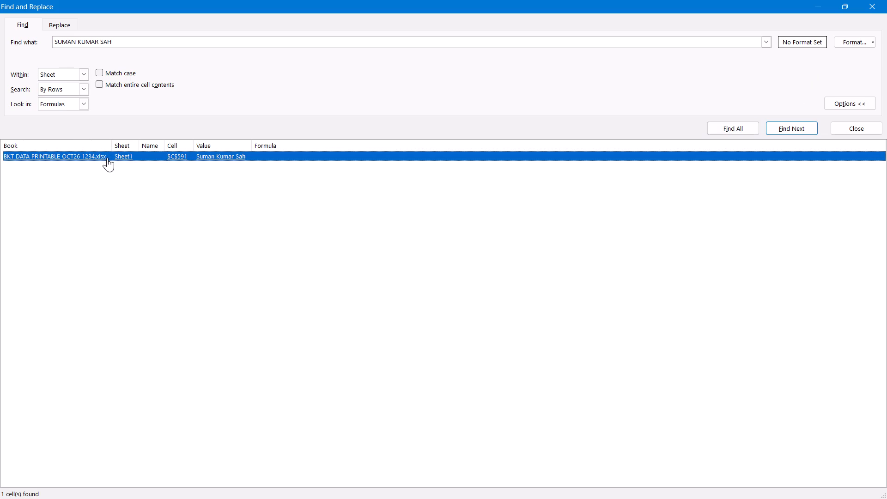
pyautogui.tripleClick(107, 158)
pyautogui.click(881, 0)
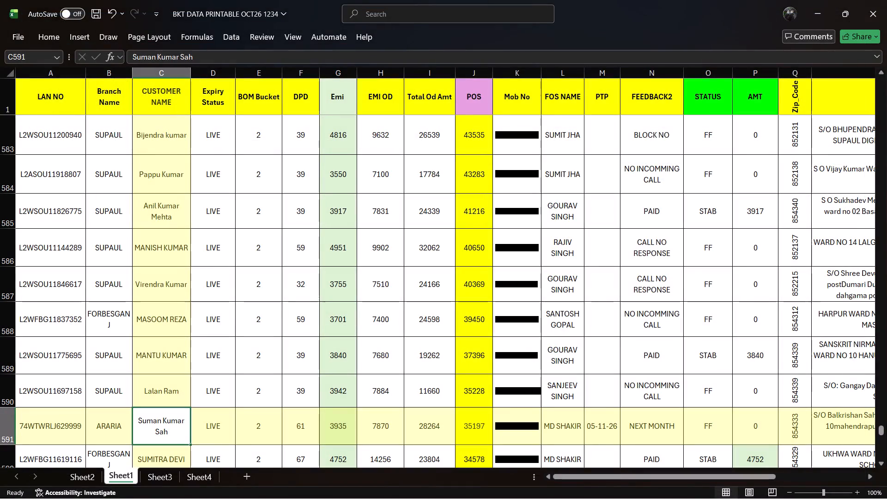
# Clear the PTP date of the customer in row 591.
pyautogui.click(46, 425)
pyautogui.press('Right')
pyautogui.press('Right')
pyautogui.press('Right')
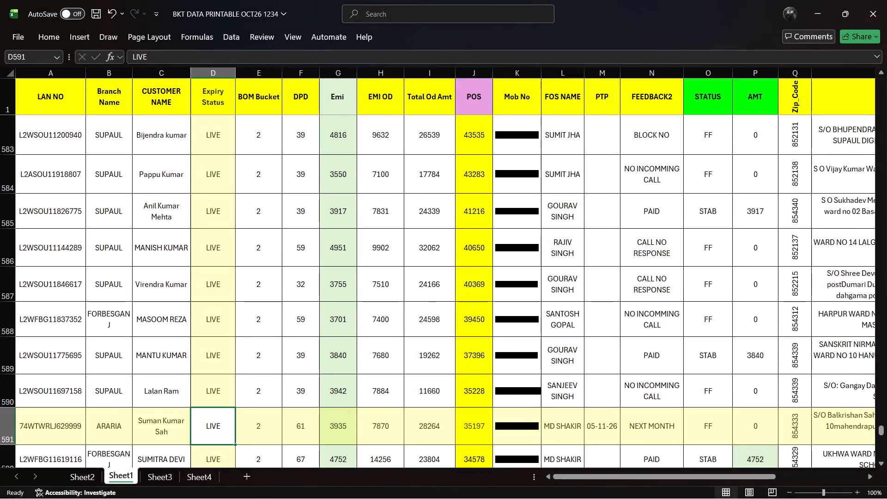
pyautogui.press('Right')
pyautogui.press('Right')
pyautogui.press('Right')
pyautogui.press('Right')
pyautogui.press('Right')
pyautogui.press('Right')
pyautogui.press('Right')
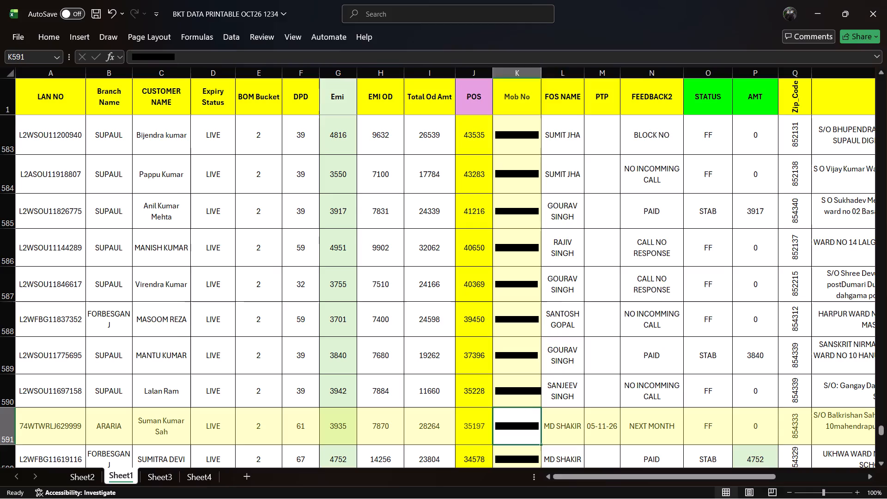
pyautogui.press('Right')
pyautogui.press('Right')
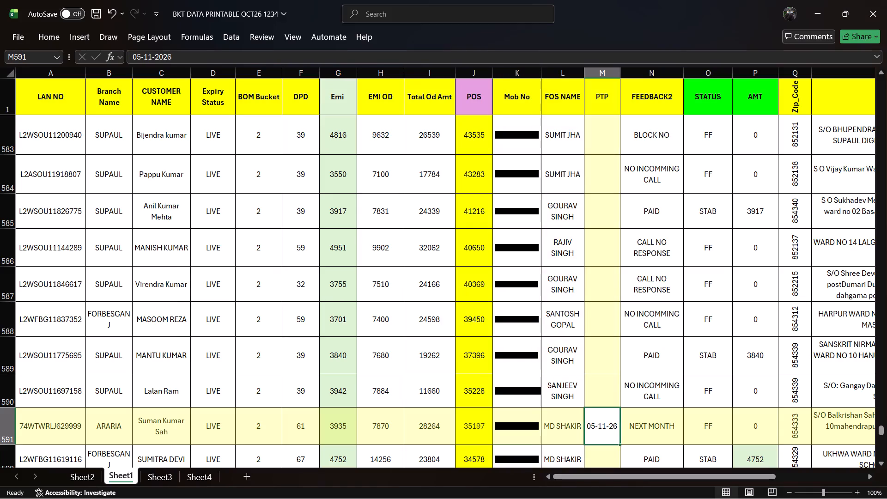
pyautogui.press('BackSpace')
# For the customer in row 591, set FEEDBACK2 to PAID and STATUS to STAB.
pyautogui.press('Right')
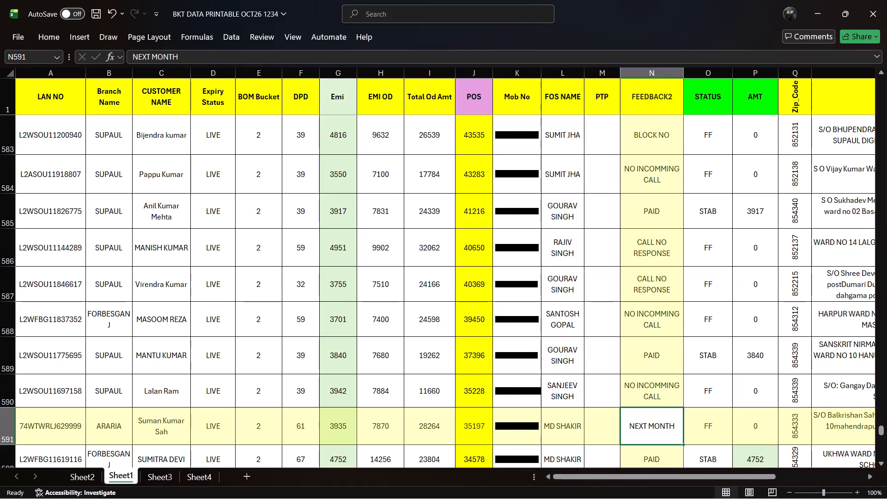
pyautogui.press('BackSpace')
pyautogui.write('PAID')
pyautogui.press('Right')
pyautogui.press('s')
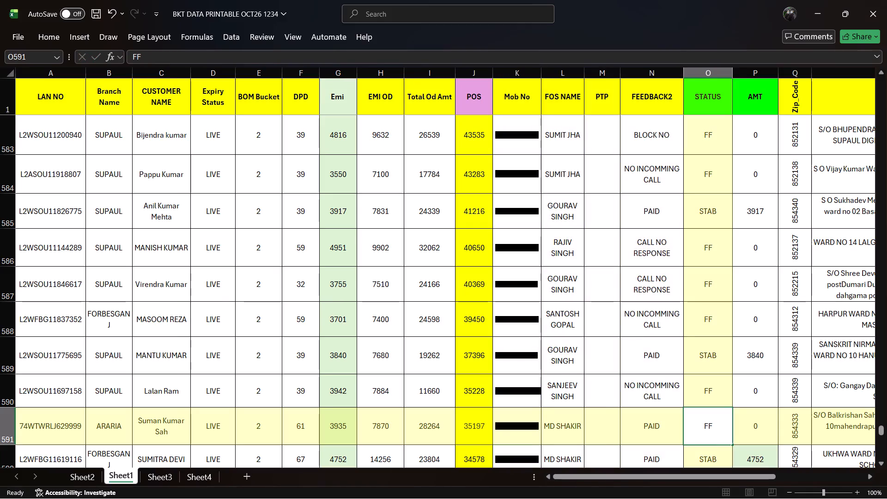
# Copy the Emi value 3935 in row 591 into that row's AMT cell and save the workbook.
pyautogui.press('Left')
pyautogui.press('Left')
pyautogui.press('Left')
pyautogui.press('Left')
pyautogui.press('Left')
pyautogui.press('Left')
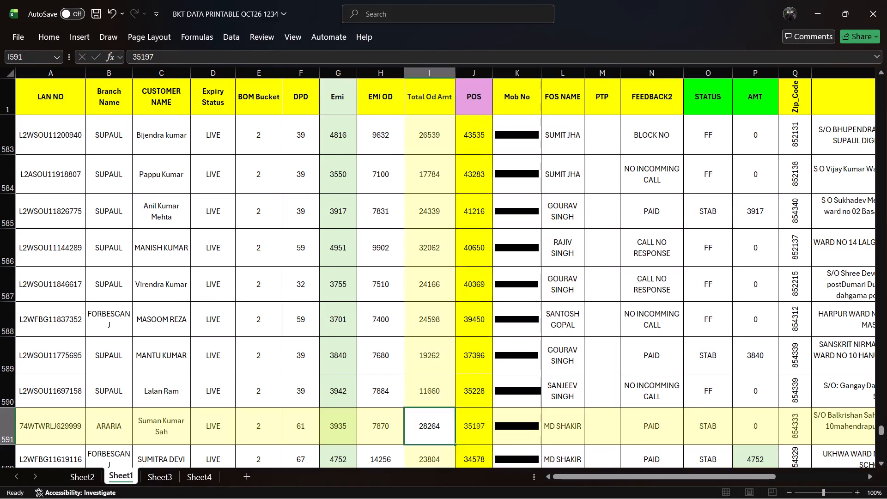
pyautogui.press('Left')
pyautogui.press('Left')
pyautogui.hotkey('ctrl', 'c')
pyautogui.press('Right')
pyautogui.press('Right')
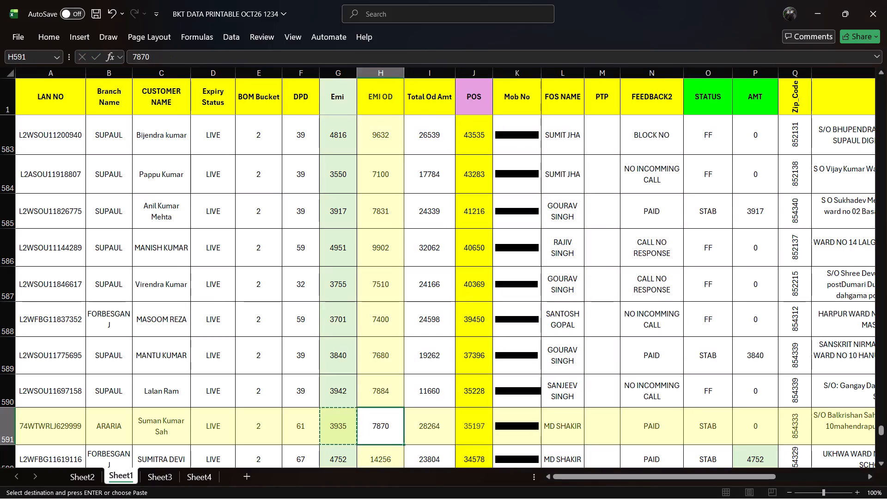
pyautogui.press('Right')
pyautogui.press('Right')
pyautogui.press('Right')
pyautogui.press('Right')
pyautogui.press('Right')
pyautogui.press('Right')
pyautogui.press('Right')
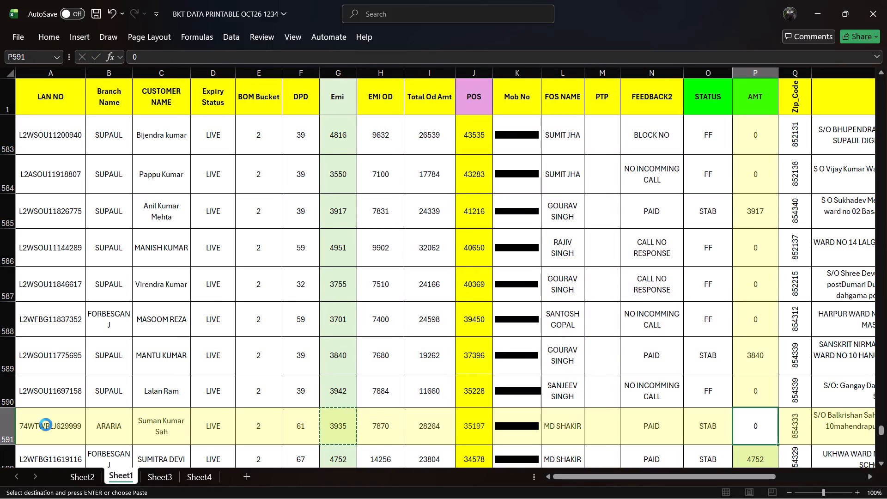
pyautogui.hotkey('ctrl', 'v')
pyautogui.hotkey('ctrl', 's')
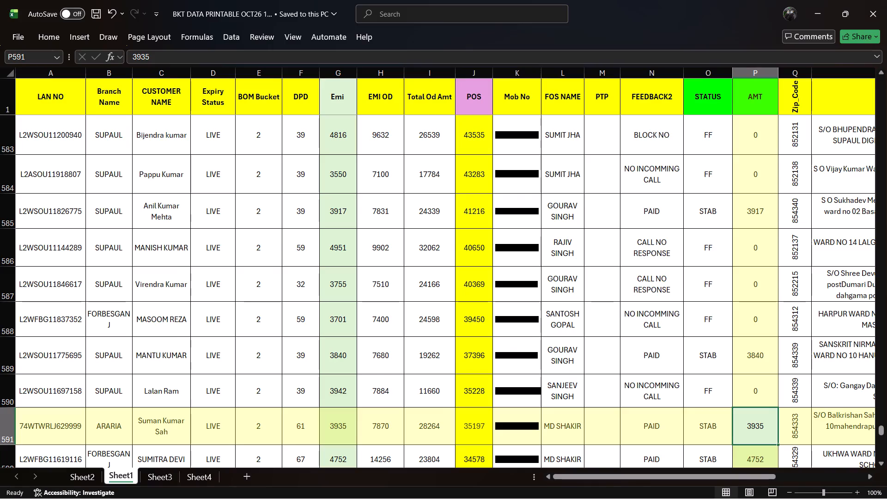
# Turn on the column filters and filter FOS NAME to only the field officer assigned to row 591.
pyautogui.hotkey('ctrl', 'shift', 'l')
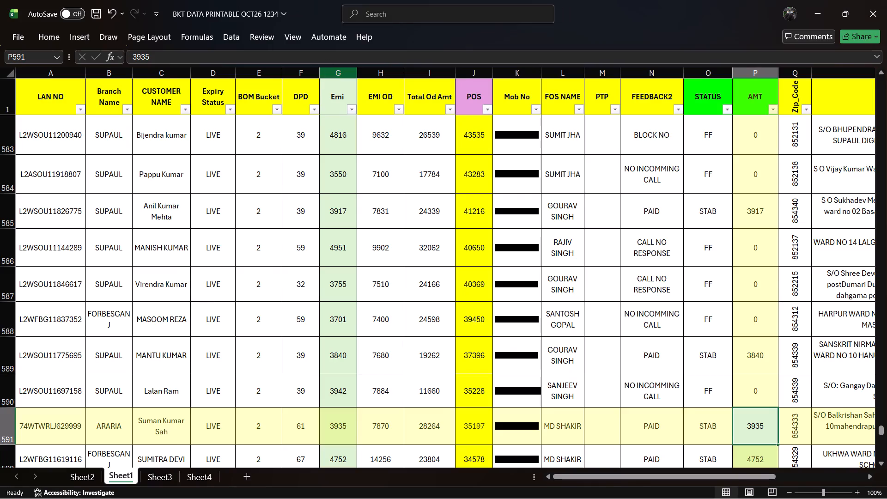
pyautogui.click(579, 110)
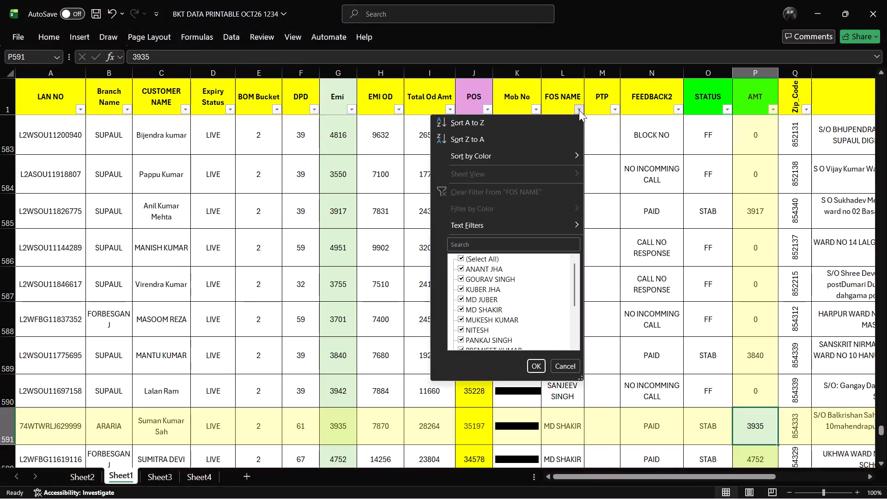
pyautogui.click(484, 256)
pyautogui.click(476, 243)
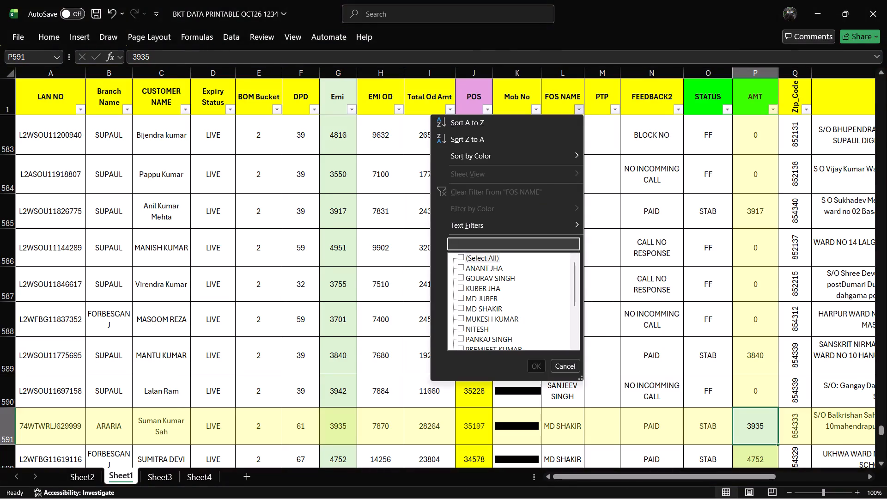
pyautogui.click(493, 310)
pyautogui.click(533, 364)
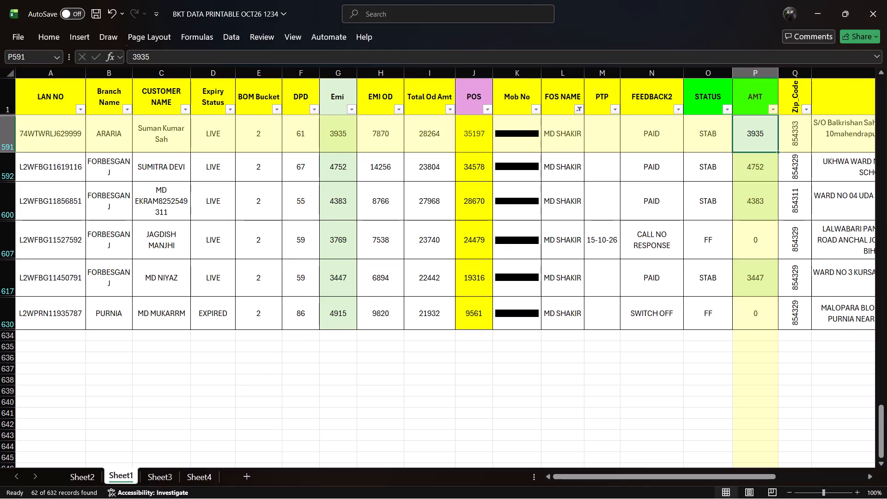
# Filter the STATUS column to show only that officer's FF customers.
pyautogui.click(726, 111)
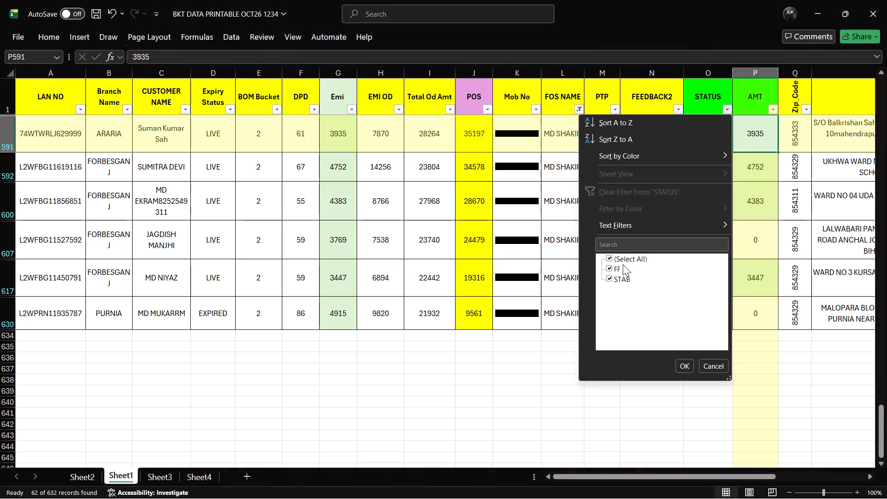
pyautogui.click(623, 267)
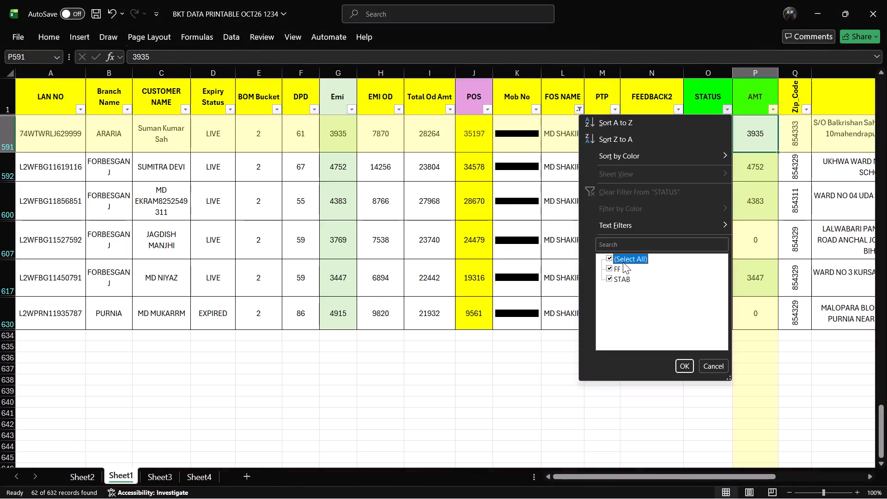
pyautogui.click(623, 262)
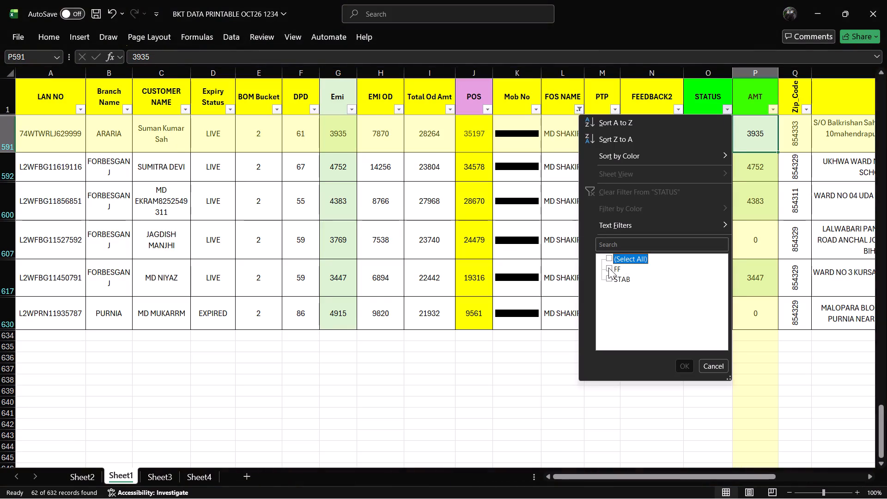
pyautogui.click(608, 268)
pyautogui.click(683, 365)
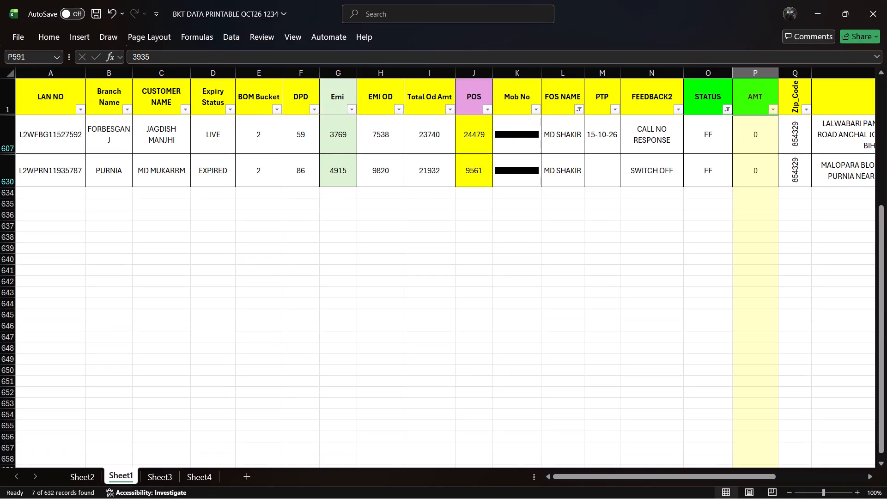
# Remove all filters from Sheet1 so every customer row is listed.
pyautogui.click(139, 249)
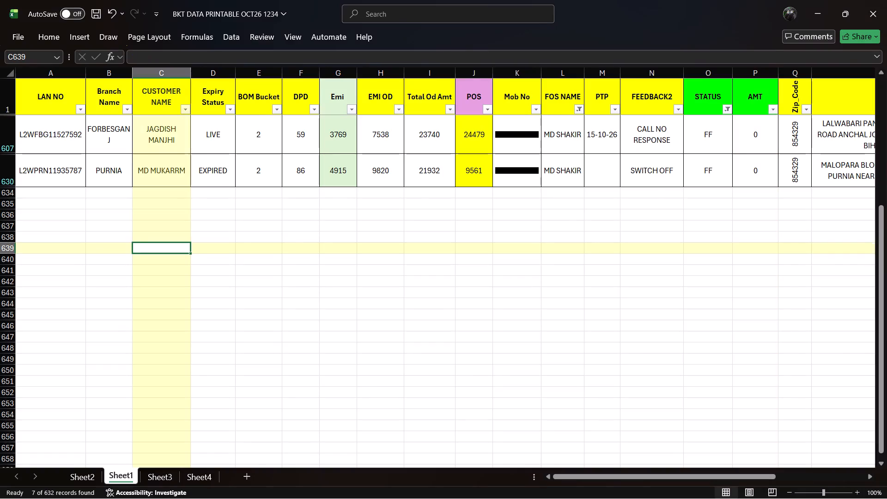
pyautogui.hotkey('ctrl', 'shift', 'l')
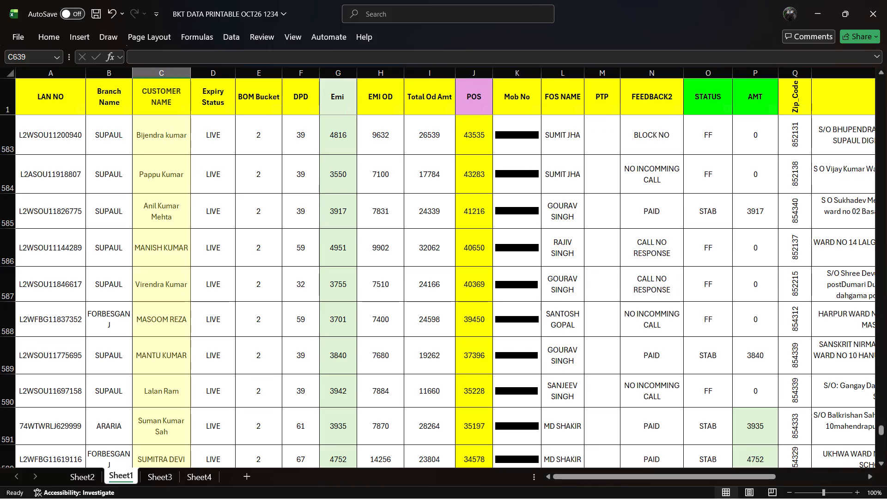
# Return to the customer data at cell C579 and turn the column filters on again.
pyautogui.press('Up')
pyautogui.press('Up')
pyautogui.press('Up')
pyautogui.press('Up')
pyautogui.press('Up')
pyautogui.press('Up')
pyautogui.press('Up')
pyautogui.press('Up')
pyautogui.press('Up')
pyautogui.press('Up')
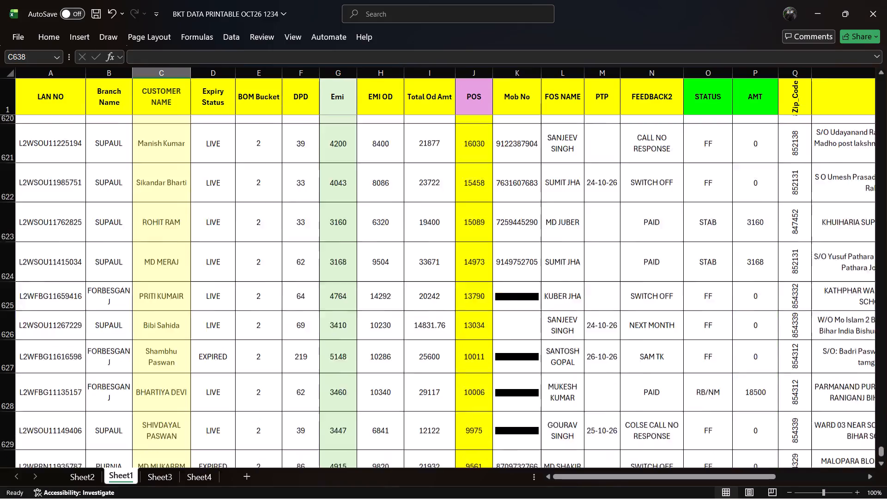
pyautogui.press('Up')
pyautogui.press('Up')
pyautogui.press('Up')
pyautogui.press('Up')
pyautogui.press('Up')
pyautogui.press('Up')
pyautogui.press('Up')
pyautogui.press('Up')
pyautogui.press('Up')
pyautogui.press('Up')
pyautogui.press('Up')
pyautogui.press('Up')
pyautogui.press('Up')
pyautogui.press('Up')
pyautogui.press('Up')
pyautogui.press('Up')
pyautogui.press('Up')
pyautogui.press('Up')
pyautogui.press('Up')
pyautogui.press('Up')
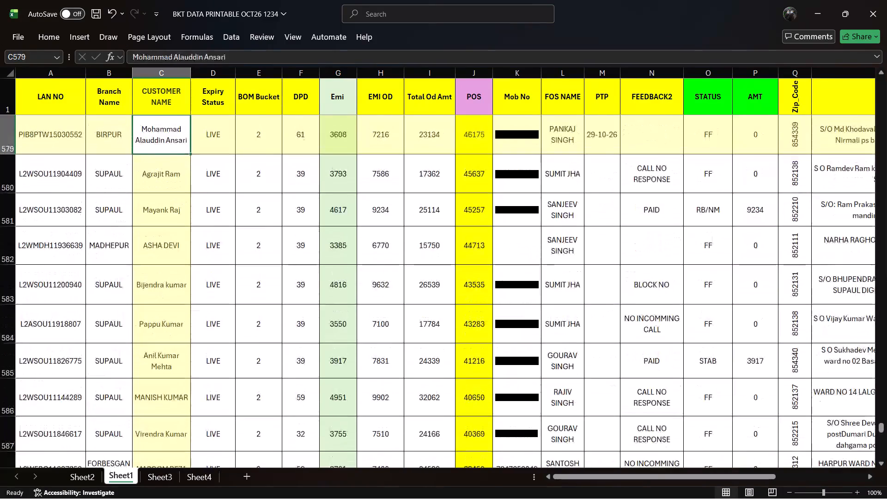
pyautogui.hotkey('ctrl', 'shift', 'l')
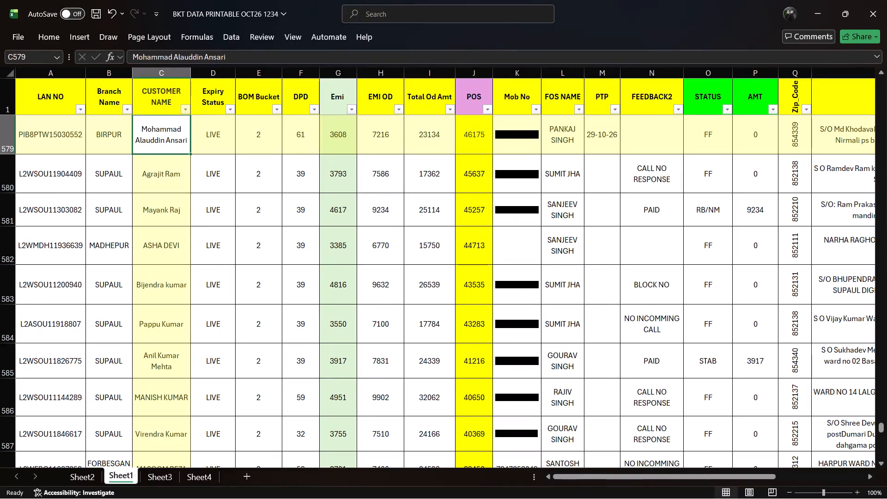
# Filter the STATUS column to show only the FF customers.
pyautogui.click(732, 110)
pyautogui.click(623, 258)
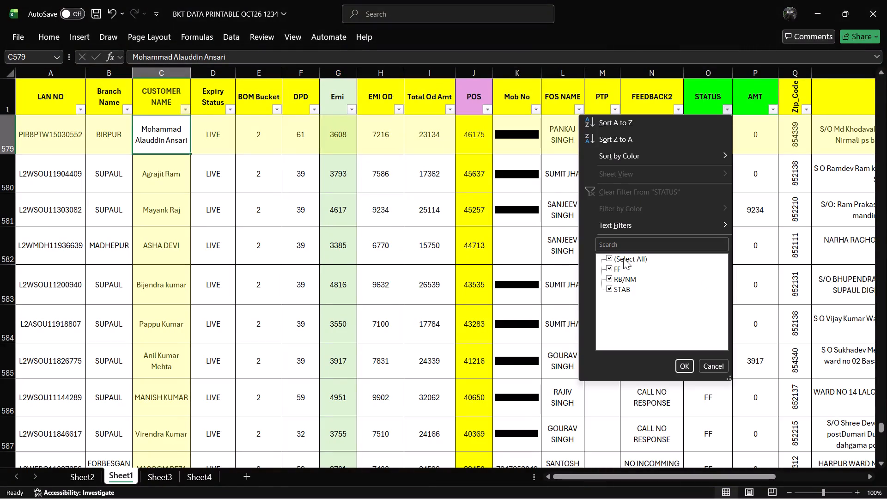
pyautogui.click(623, 272)
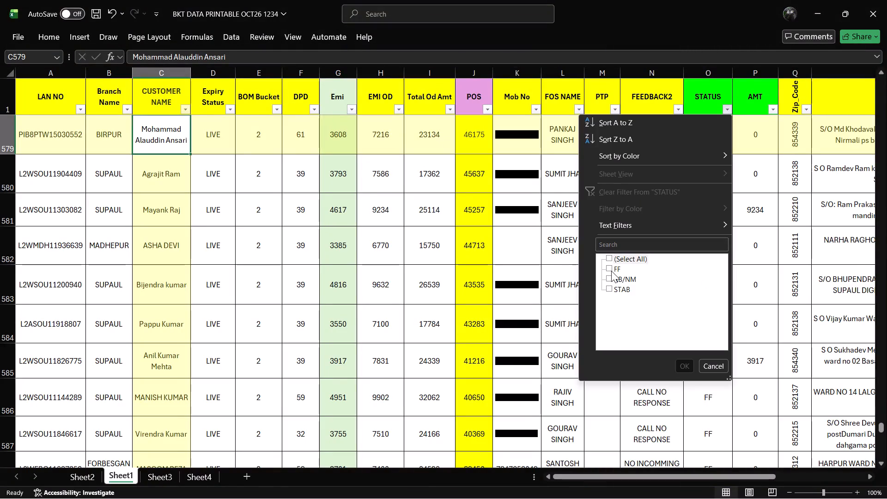
pyautogui.click(611, 270)
pyautogui.click(685, 366)
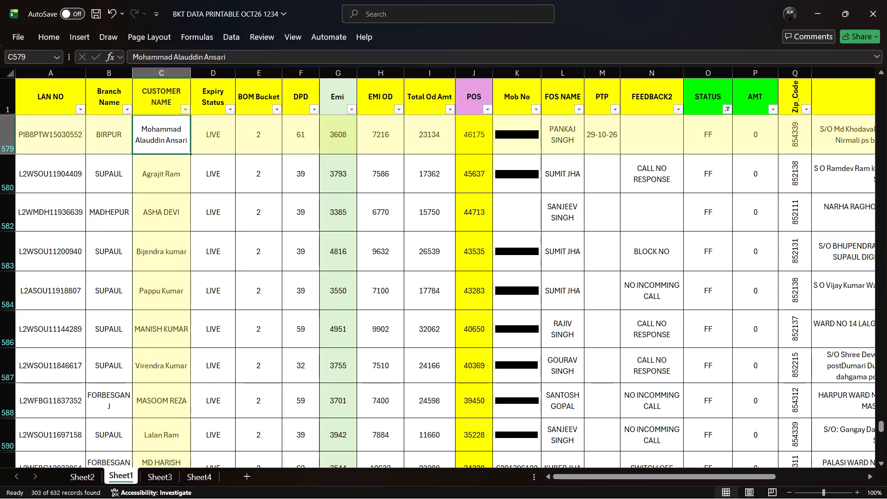
# Look through the customer record in row 579, from LAN NO across to Residence Address and back to the PTP date.
pyautogui.click(37, 129)
pyautogui.press('Right')
pyautogui.press('Right')
pyautogui.press('Right')
pyautogui.press('Right')
pyautogui.press('Right')
pyautogui.press('Right')
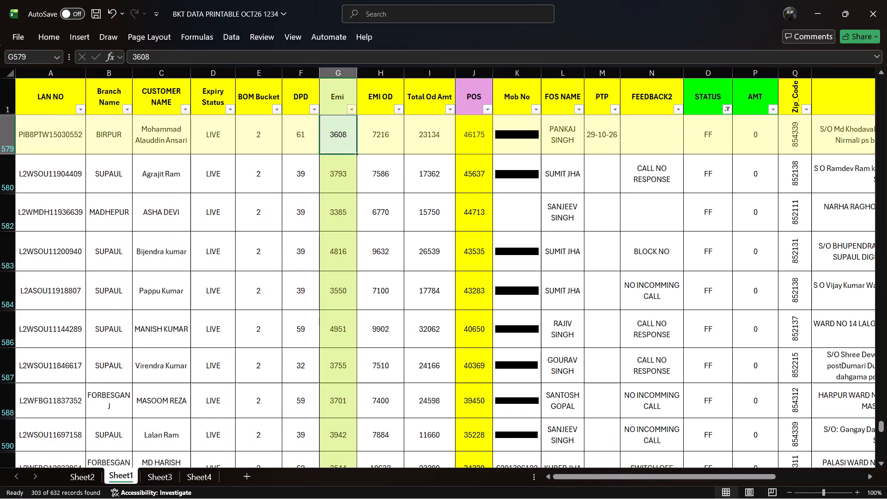
pyautogui.press('Right')
pyautogui.press('Right')
pyautogui.press('Right')
pyautogui.press('Right')
pyautogui.press('Right')
pyautogui.press('Right')
pyautogui.press('Right')
pyautogui.press('Right')
pyautogui.press('Right')
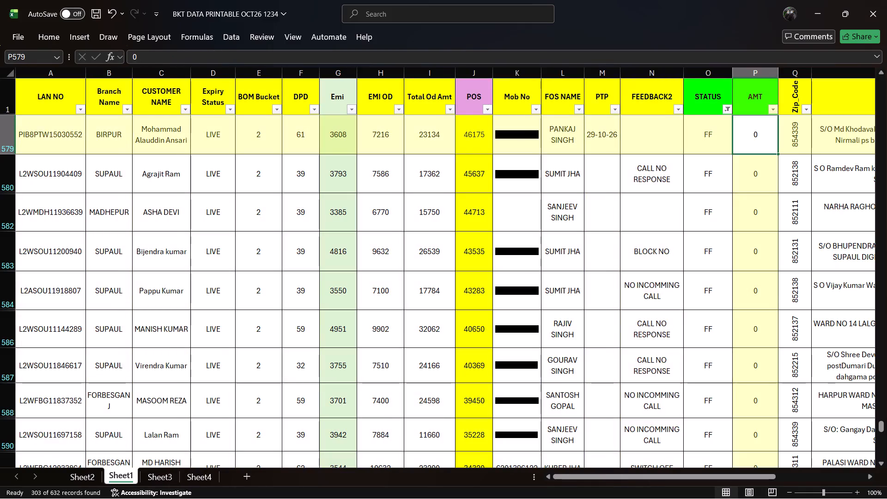
pyautogui.press('Right')
pyautogui.press('Right')
pyautogui.press('Right')
pyautogui.press('Left')
pyautogui.press('Left')
pyautogui.press('Left')
pyautogui.press('Left')
pyautogui.press('Left')
pyautogui.press('Left')
pyautogui.press('Left')
pyautogui.press('Left')
pyautogui.press('Left')
pyautogui.press('Left')
pyautogui.press('Left')
pyautogui.press('Left')
pyautogui.press('Left')
pyautogui.press('Left')
pyautogui.press('Left')
pyautogui.press('Left')
pyautogui.press('Left')
pyautogui.press('Left')
pyautogui.press('Left')
pyautogui.press('Left')
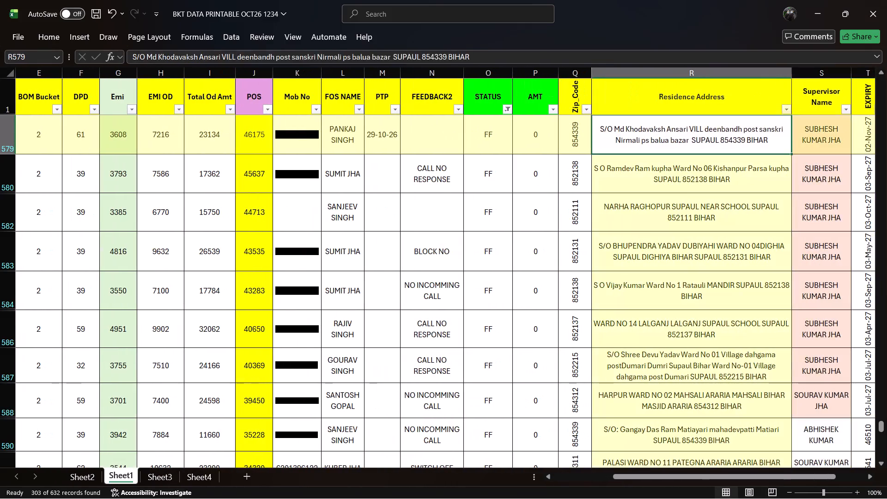
pyautogui.press('Right')
pyautogui.press('Right')
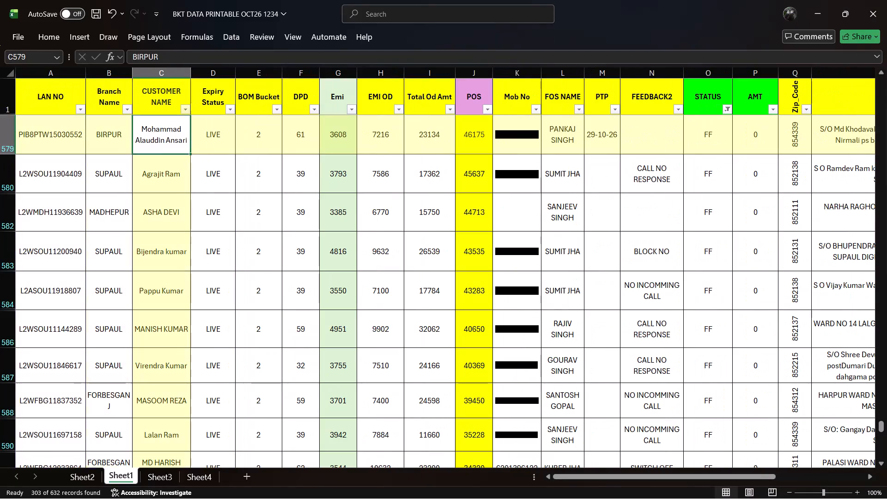
pyautogui.press('Right')
pyautogui.press('Right')
pyautogui.press('Right')
pyautogui.press('Right')
pyautogui.press('Right')
pyautogui.press('Right')
pyautogui.press('Right')
pyautogui.press('Right')
pyautogui.press('Right')
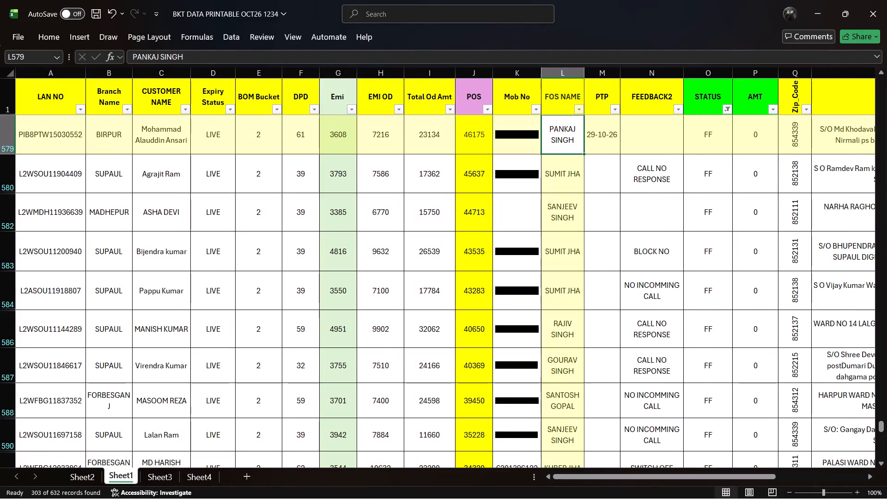
pyautogui.press('Right')
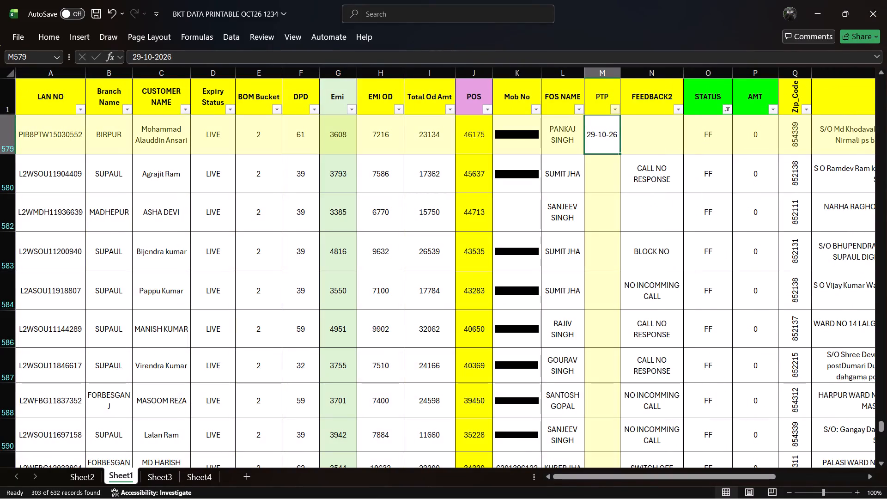
# Filter FOS NAME to only the field officer assigned to row 607, keeping the FF status filter on.
pyautogui.click(577, 107)
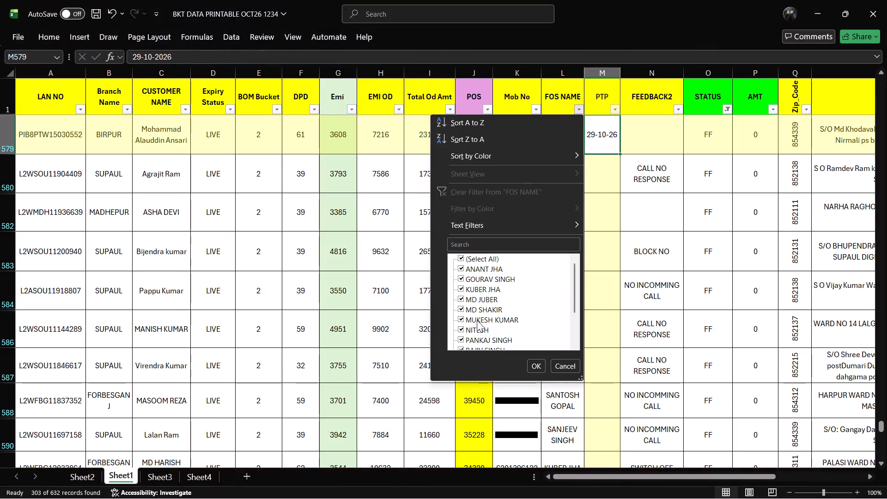
pyautogui.click(488, 308)
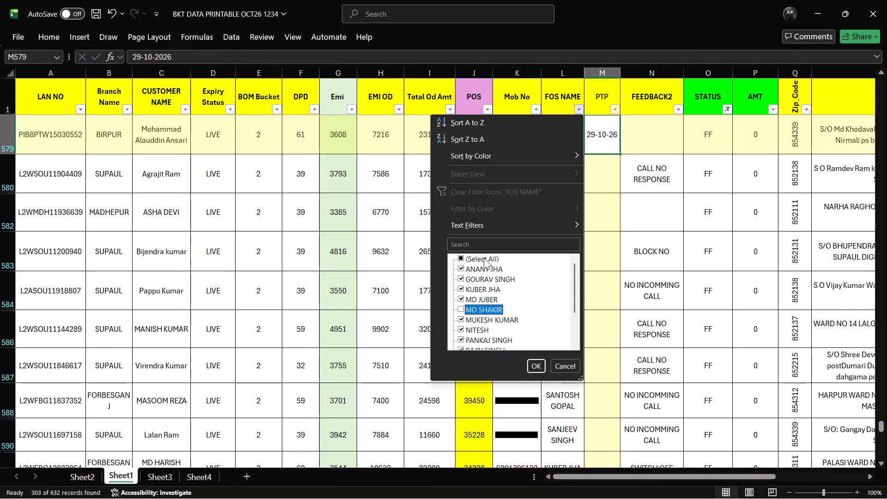
pyautogui.click(484, 258)
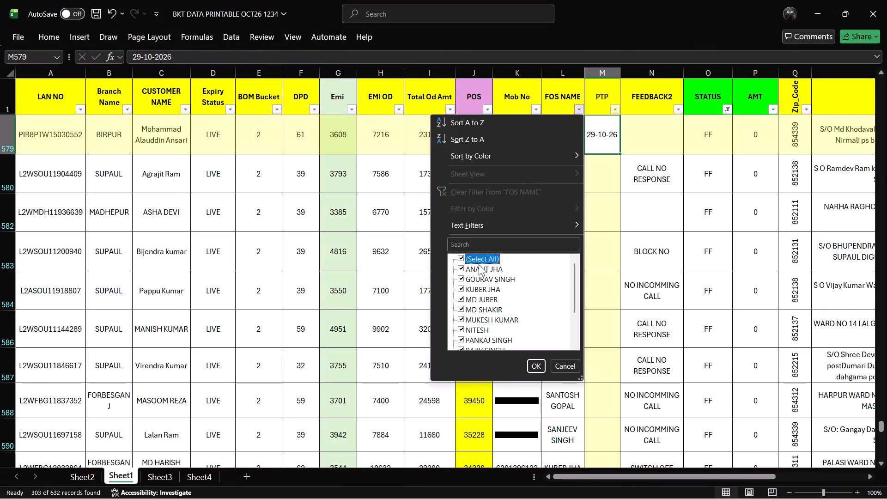
pyautogui.click(479, 262)
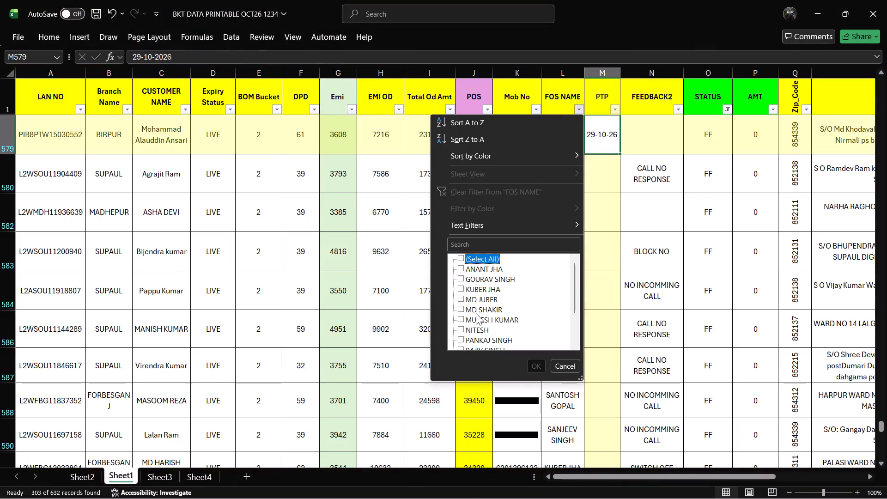
pyautogui.click(476, 308)
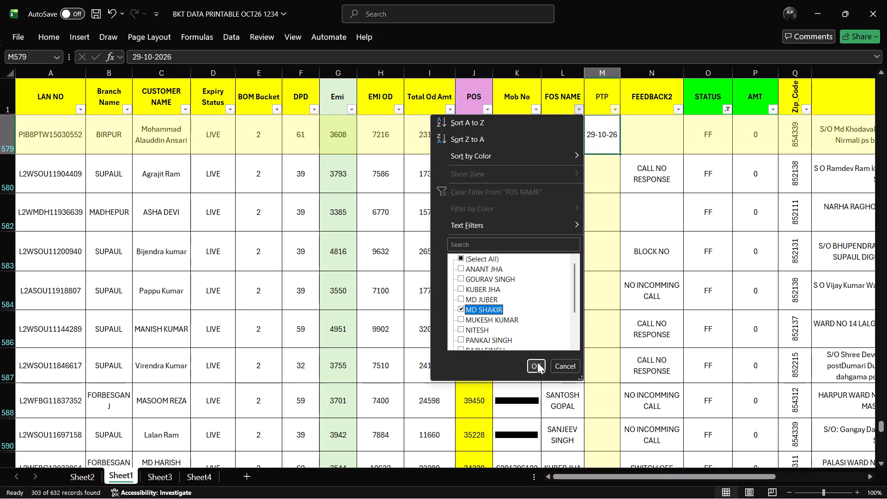
pyautogui.click(537, 362)
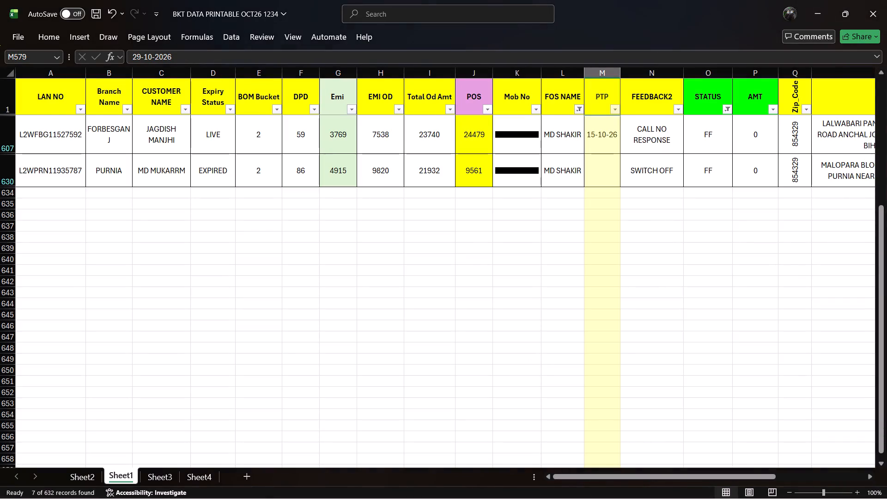
# Clear the FEEDBACK2 and PTP entries for the filtered officer's customer in row 286.
pyautogui.press('Up')
pyautogui.press('Up')
pyautogui.press('Up')
pyautogui.press('Up')
pyautogui.press('Up')
pyautogui.press('Up')
pyautogui.press('Up')
pyautogui.press('Up')
pyautogui.press('Up')
pyautogui.press('Up')
pyautogui.press('Up')
pyautogui.press('Up')
pyautogui.press('Up')
pyautogui.press('Up')
pyautogui.press('Up')
pyautogui.press('Up')
pyautogui.press('Up')
pyautogui.press('Up')
pyautogui.press('Up')
pyautogui.press('Up')
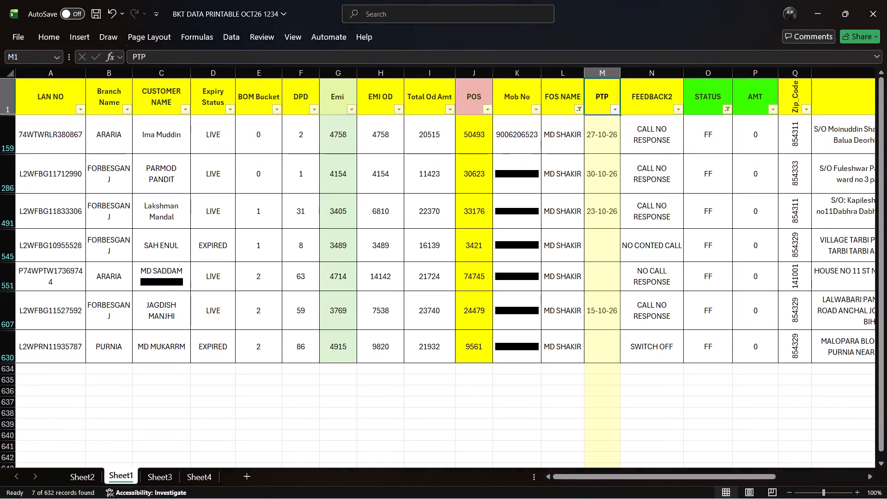
pyautogui.click(648, 178)
pyautogui.press('BackSpace')
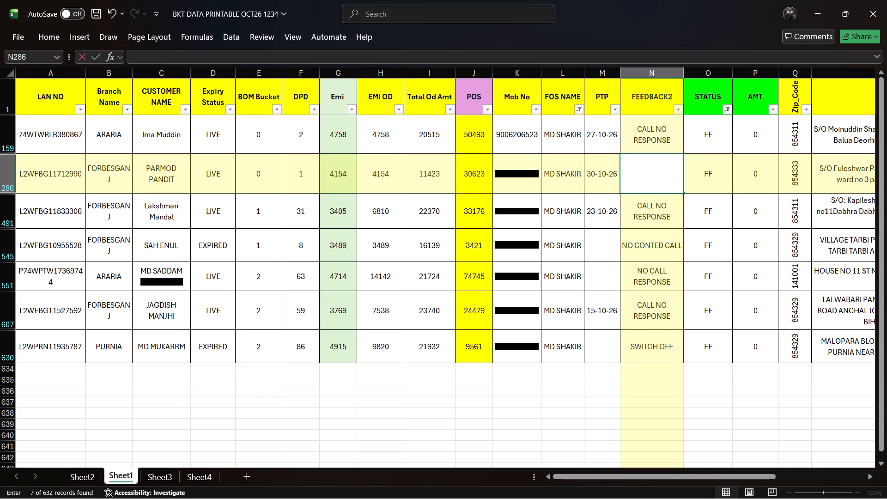
pyautogui.press('Left')
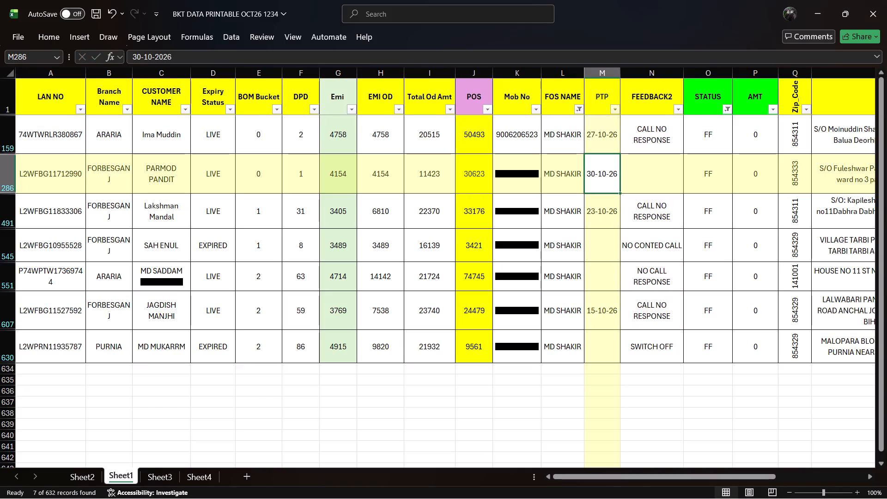
pyautogui.press('BackSpace')
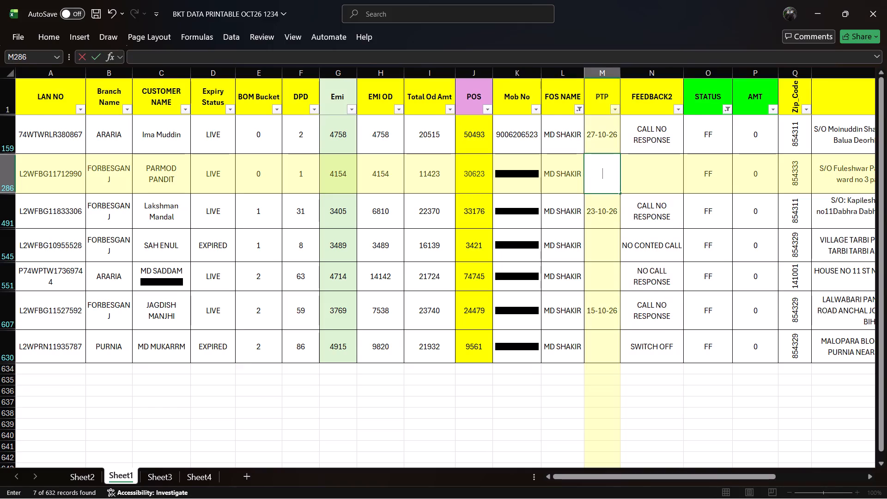
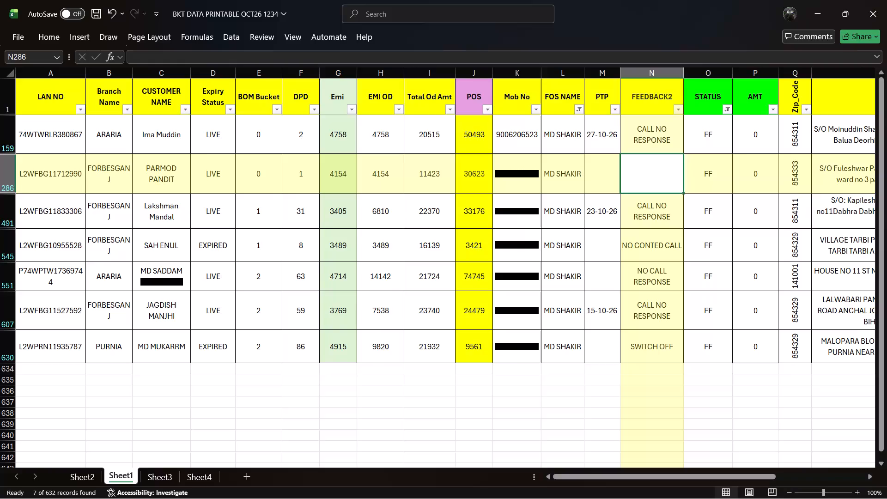
# Record PAID as FEEDBACK2 and STAB as STATUS for the customer in row 286.
pyautogui.write('PAID')
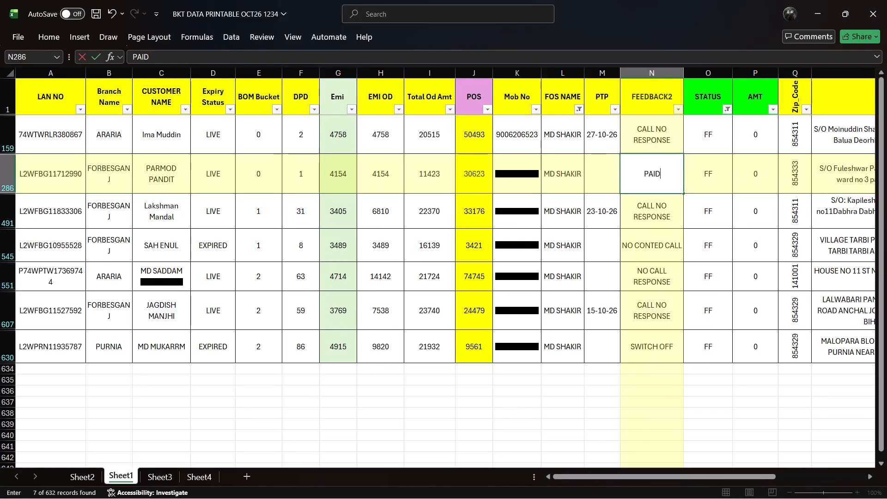
pyautogui.press('Right')
pyautogui.press('s')
pyautogui.press('Right')
# Copy row 286's Emi value of 4154 into its AMT cell and save the workbook.
pyautogui.press('Left')
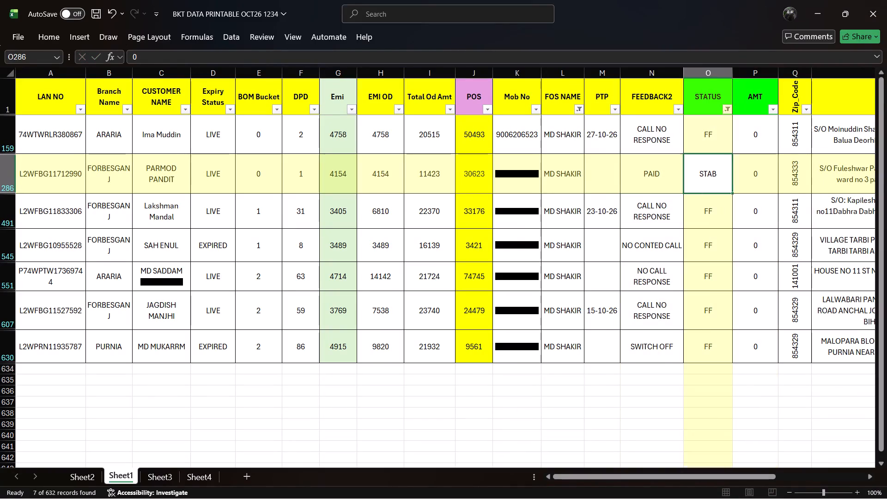
pyautogui.press('Left')
pyautogui.press('Left')
pyautogui.press('Left')
pyautogui.press('Left')
pyautogui.press('Left')
pyautogui.press('Left')
pyautogui.press('Left')
pyautogui.press('Left')
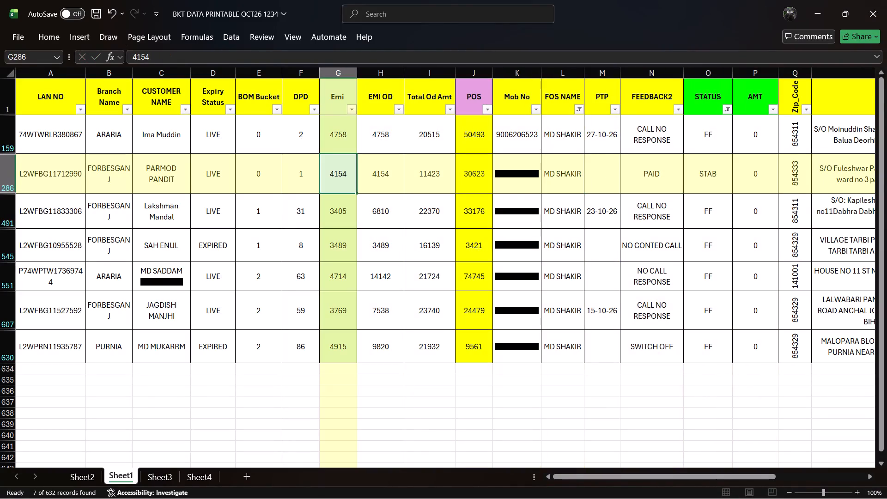
pyautogui.hotkey('ctrl', 'c')
pyautogui.press('Right')
pyautogui.press('Right')
pyautogui.press('Right')
pyautogui.press('Right')
pyautogui.press('Right')
pyautogui.press('Right')
pyautogui.press('Right')
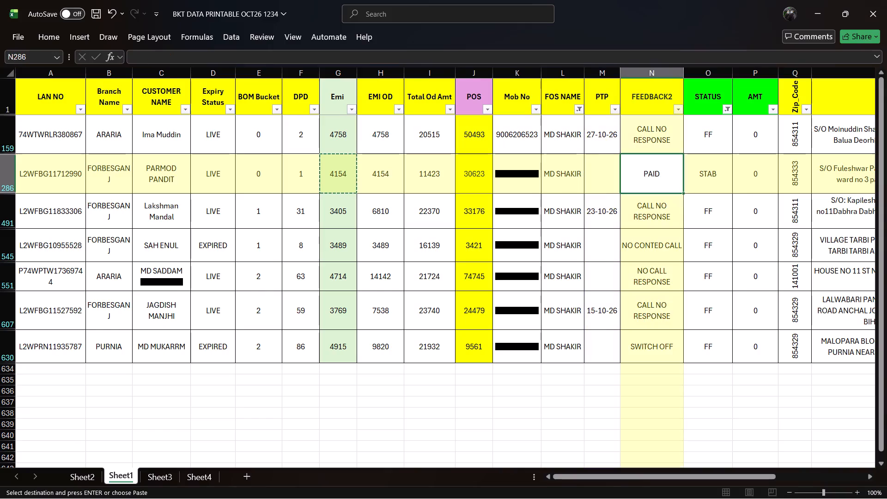
pyautogui.press('Right')
pyautogui.press('Right')
pyautogui.hotkey('ctrl', 'v')
pyautogui.hotkey('ctrl', 's')
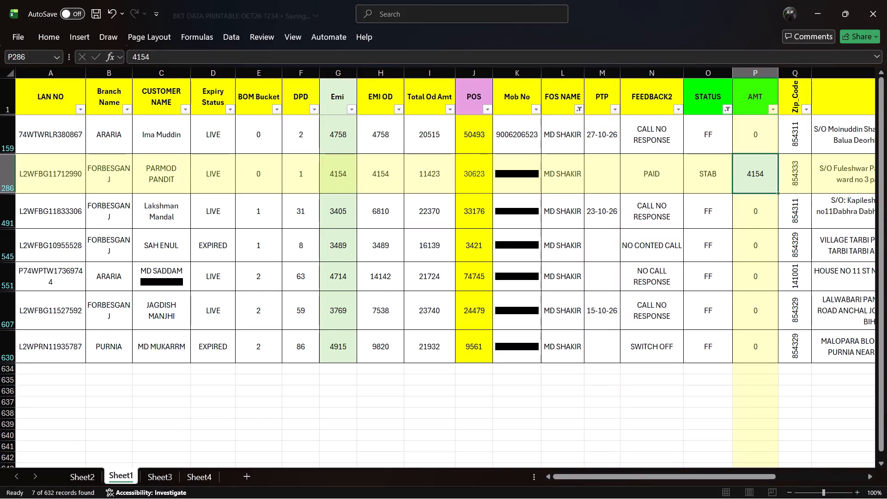
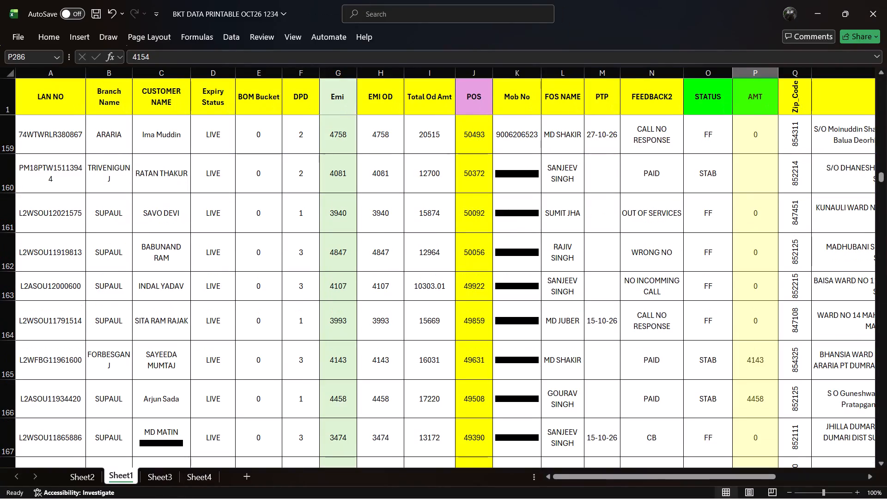
# Turn on filtering for the customer table and filter the STATUS column to show only FF.
pyautogui.hotkey('ctrl', 'shift', 'l')
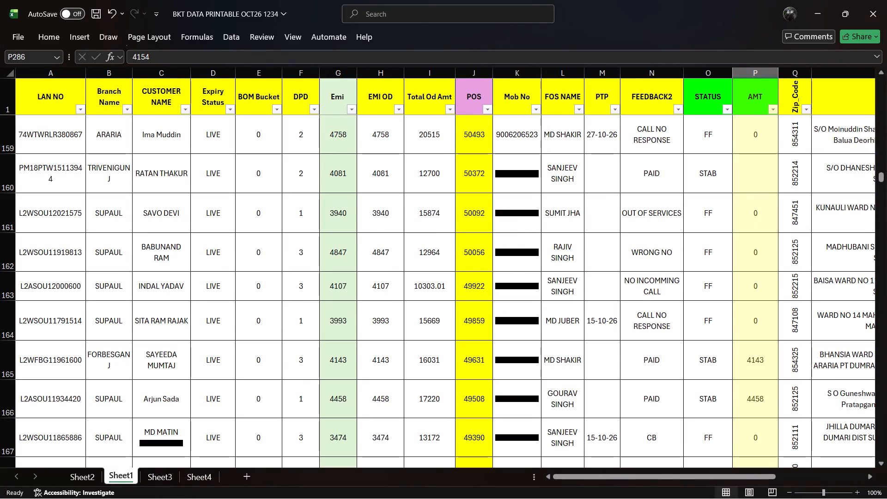
pyautogui.click(728, 110)
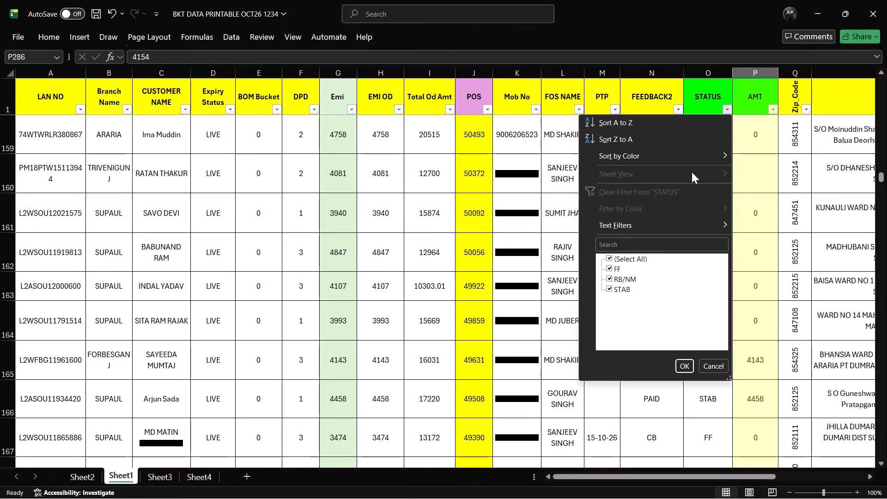
pyautogui.click(642, 255)
pyautogui.moveTo(642, 255); pyautogui.dragTo(632, 266)
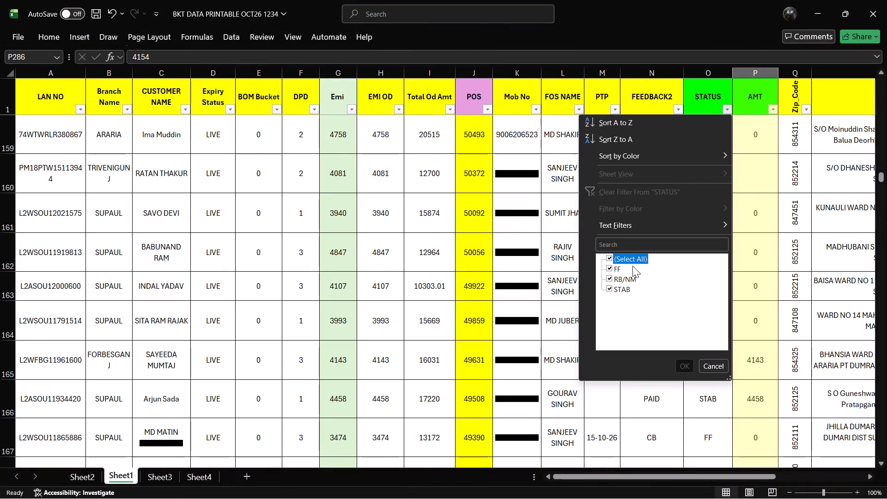
pyautogui.click(632, 266)
pyautogui.click(612, 272)
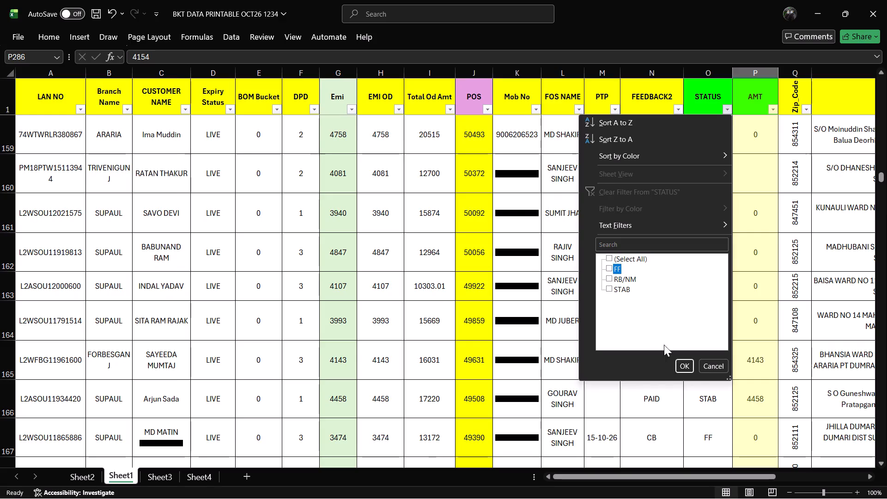
pyautogui.click(698, 366)
pyautogui.click(690, 362)
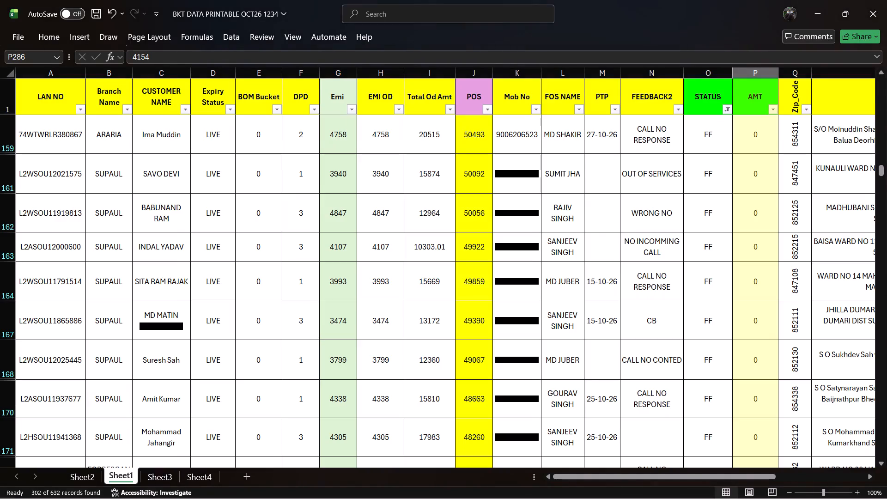
# Go back to the top of the filtered list and examine the PTP, FOS name and mobile number of the first FF customers.
pyautogui.press('Up')
pyautogui.press('Up')
pyautogui.press('Up')
pyautogui.press('Up')
pyautogui.press('Up')
pyautogui.press('Up')
pyautogui.press('Up')
pyautogui.press('Up')
pyautogui.press('Up')
pyautogui.press('Up')
pyautogui.press('Up')
pyautogui.press('Up')
pyautogui.press('Up')
pyautogui.press('Up')
pyautogui.press('Up')
pyautogui.press('Up')
pyautogui.press('Up')
pyautogui.press('Up')
pyautogui.press('Up')
pyautogui.press('Up')
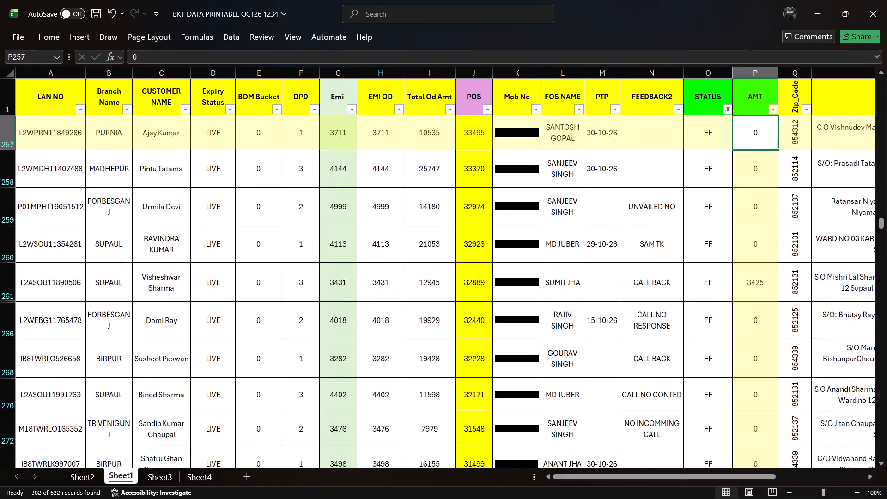
pyautogui.press('Up')
pyautogui.press('Up')
pyautogui.press('Up')
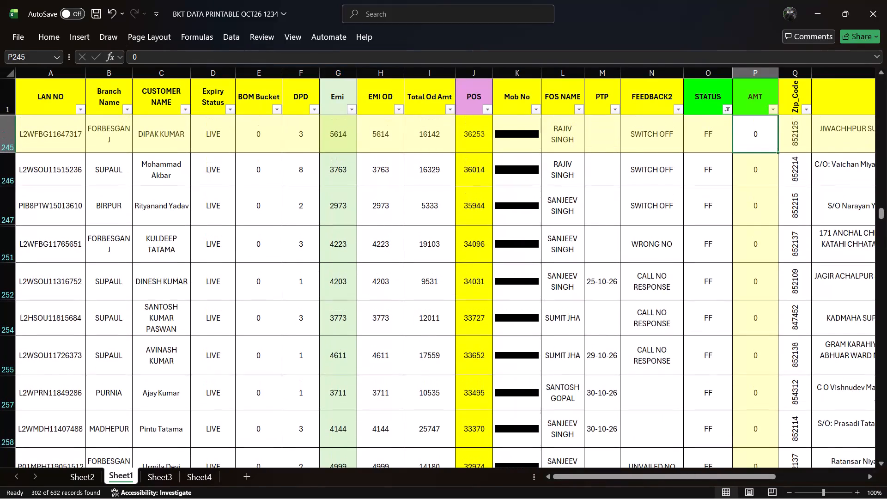
pyautogui.press('Up')
pyautogui.press('Up')
pyautogui.press('Up')
pyautogui.press('Up')
pyautogui.press('Up')
pyautogui.press('Up')
pyautogui.press('Up')
pyautogui.press('Up')
pyautogui.press('Up')
pyautogui.press('Up')
pyautogui.press('Up')
pyautogui.press('Up')
pyautogui.press('Up')
pyautogui.press('Up')
pyautogui.press('Up')
pyautogui.press('Up')
pyautogui.press('Up')
pyautogui.press('Up')
pyautogui.press('Up')
pyautogui.press('Up')
pyautogui.press('Up')
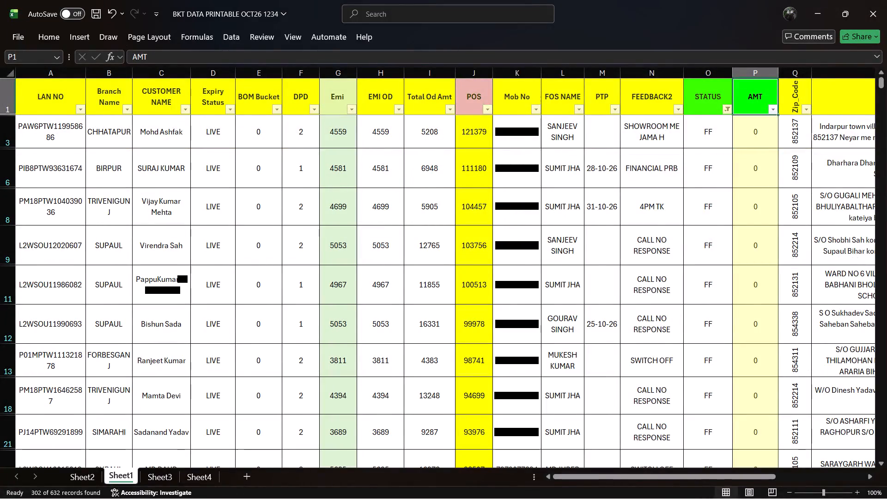
pyautogui.click(592, 140)
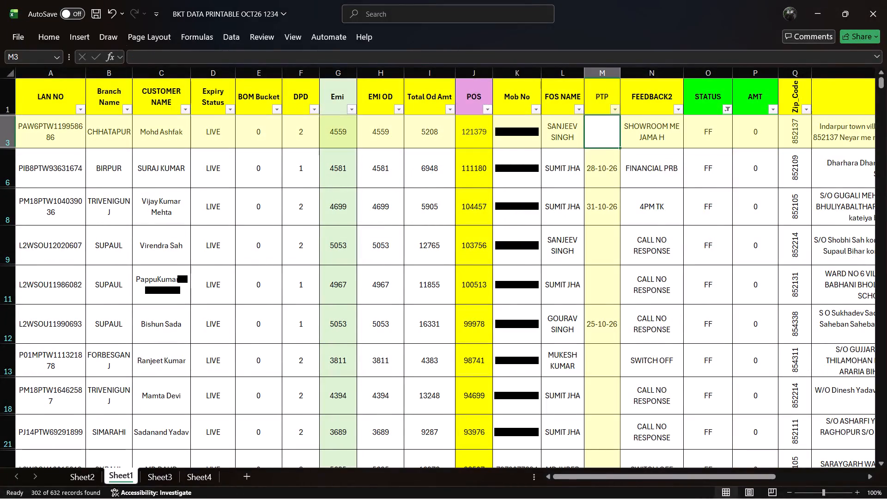
pyautogui.press('Down')
pyautogui.press('Down')
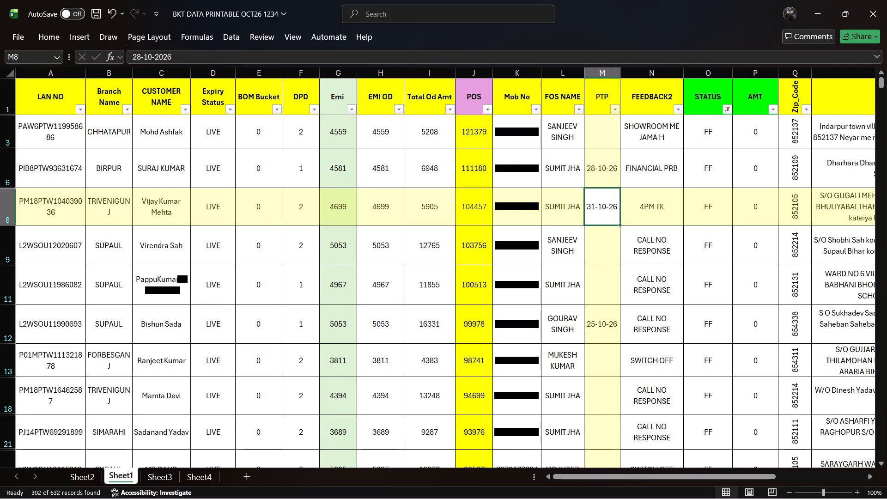
pyautogui.press('Left')
pyautogui.press('Left')
pyautogui.press('Left')
pyautogui.press('Right')
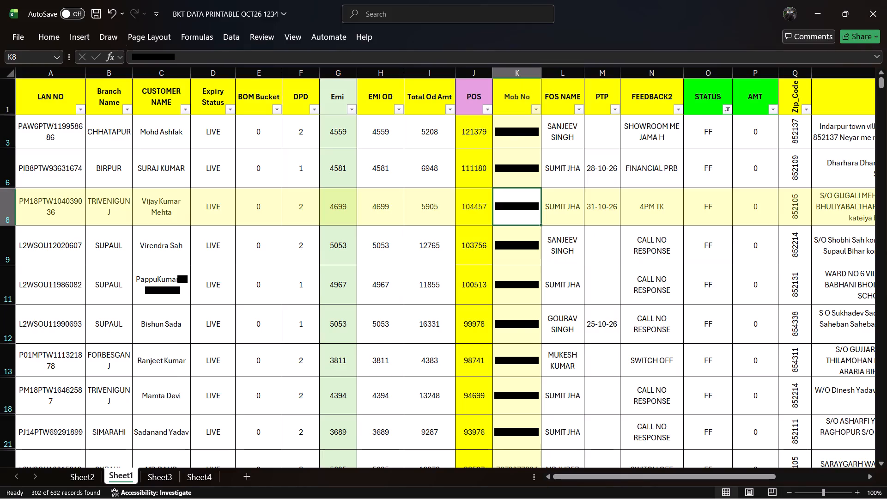
# Search the sheet for the next paid customer's name with case matching on.
pyautogui.hotkey('ctrl', 'f')
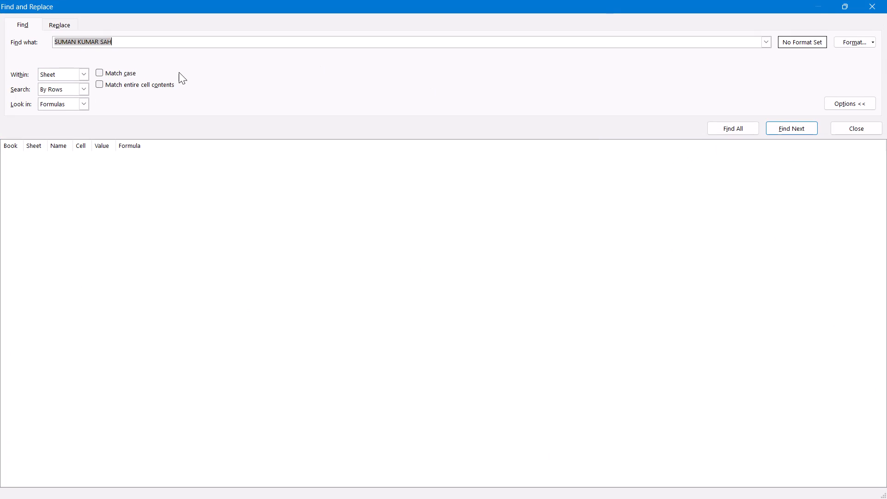
pyautogui.click(116, 42)
pyautogui.press('BackSpace')
pyautogui.press('BackSpace')
pyautogui.press('BackSpace')
pyautogui.press('BackSpace')
pyautogui.press('BackSpace')
pyautogui.press('BackSpace')
pyautogui.press('BackSpace')
pyautogui.press('BackSpace')
pyautogui.press('BackSpace')
pyautogui.press('BackSpace')
pyautogui.press('BackSpace')
pyautogui.press('BackSpace')
pyautogui.press('BackSpace')
pyautogui.press('BackSpace')
pyautogui.press('BackSpace')
pyautogui.press('BackSpace')
pyautogui.press('BackSpace')
pyautogui.press('BackSpace')
pyautogui.press('BackSpace')
pyautogui.press('BackSpace')
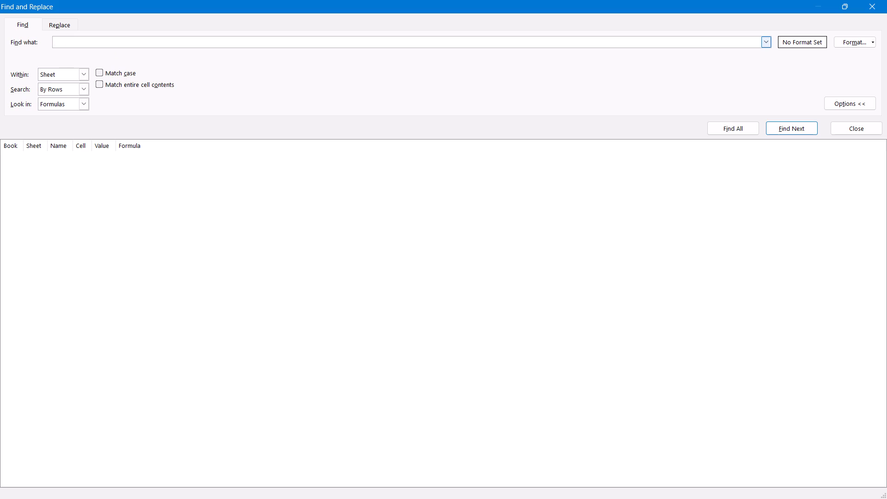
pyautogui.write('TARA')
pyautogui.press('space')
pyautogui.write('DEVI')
pyautogui.click(117, 71)
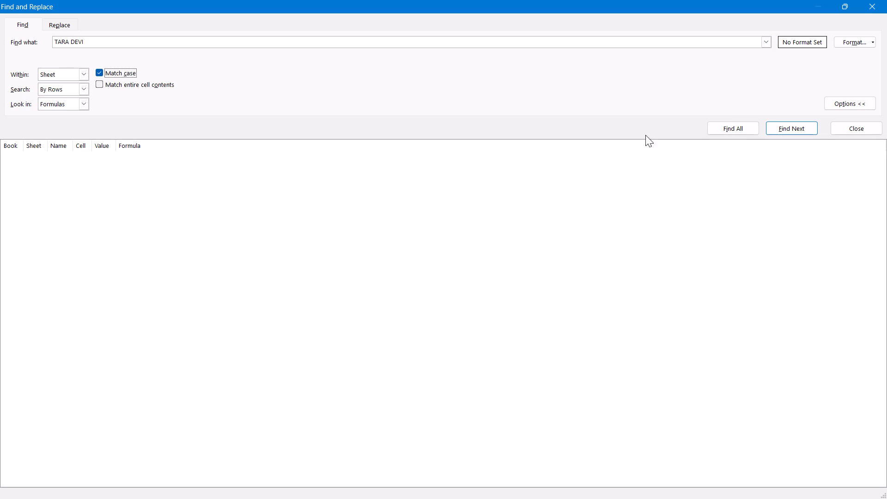
pyautogui.click(719, 125)
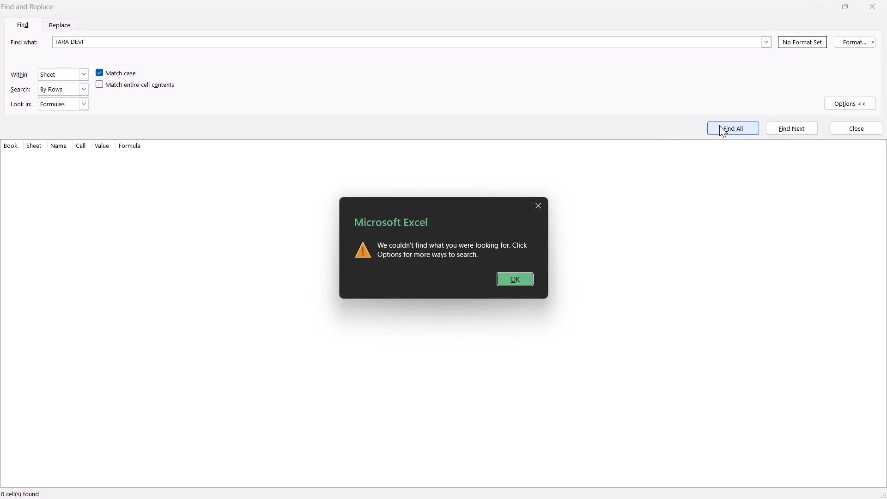
pyautogui.click(547, 210)
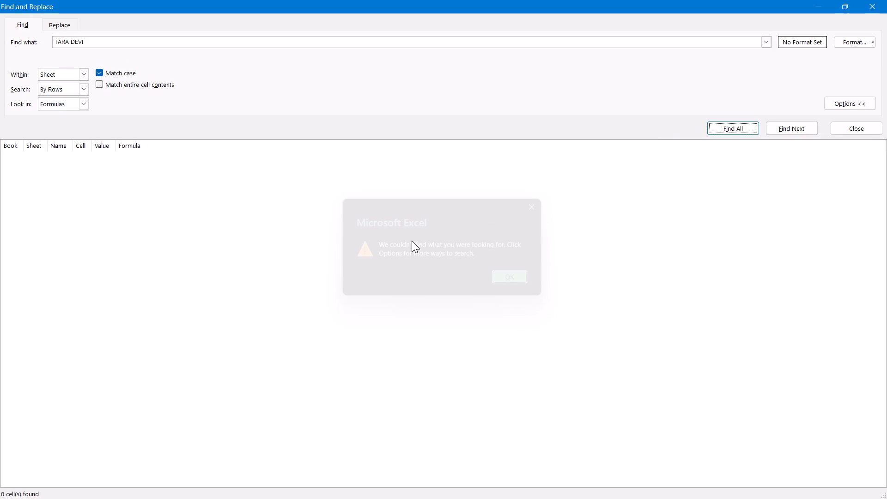
# Repeat the customer name search with case matching off and go to the matching cell.
pyautogui.click(107, 67)
pyautogui.click(117, 73)
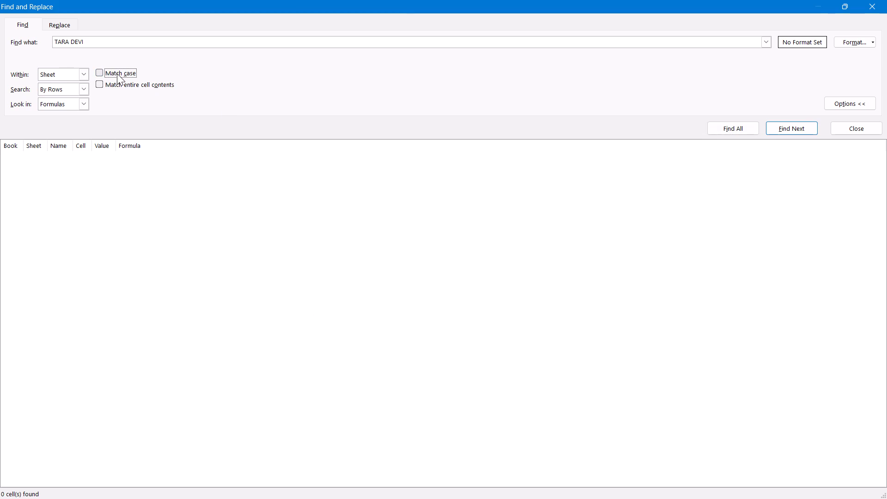
pyautogui.click(724, 130)
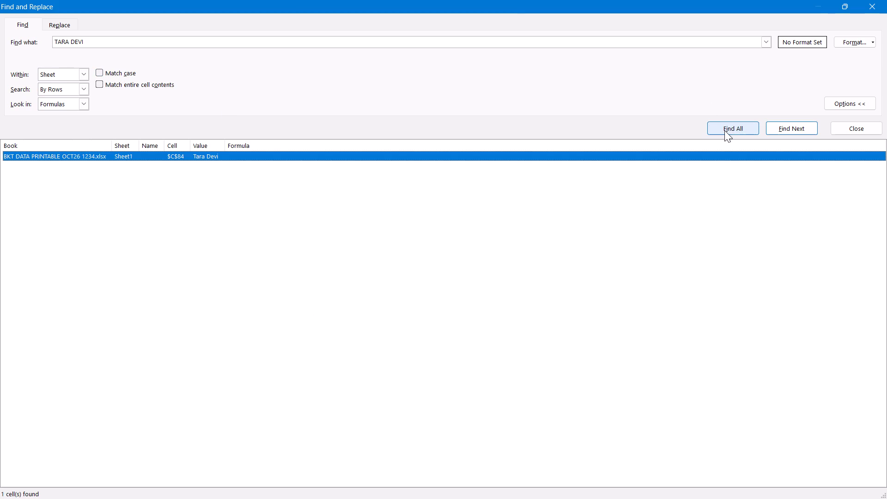
pyautogui.click(118, 157)
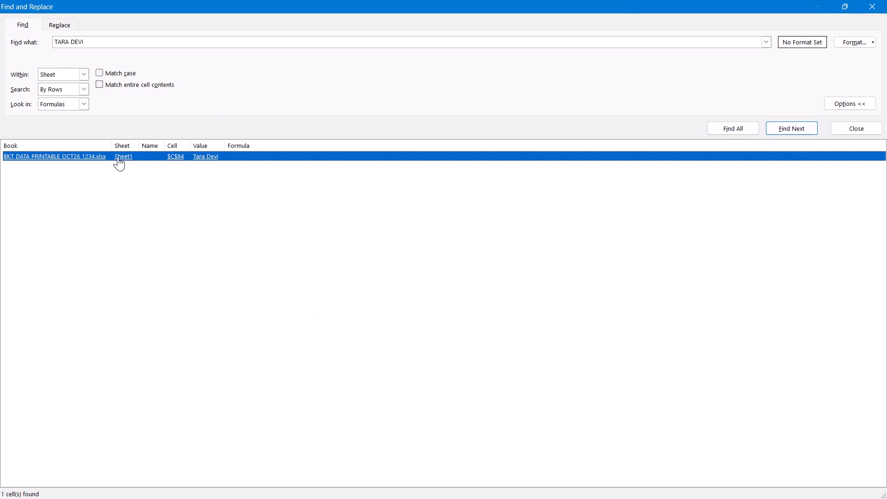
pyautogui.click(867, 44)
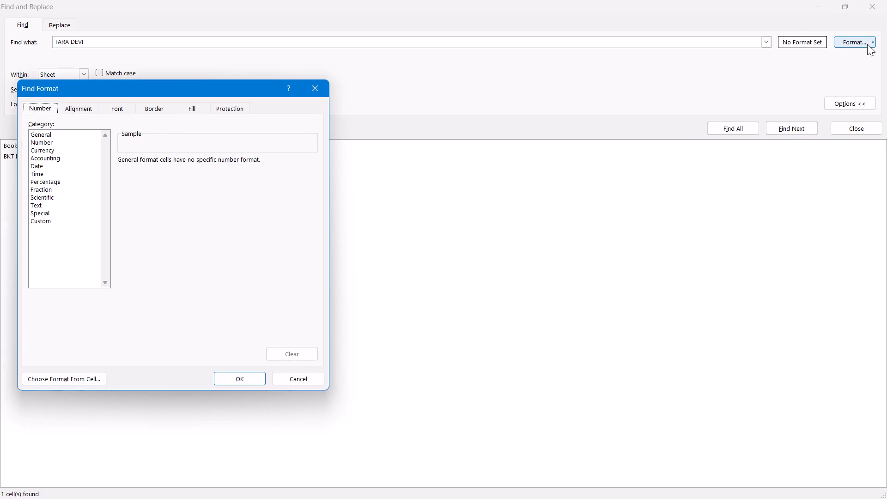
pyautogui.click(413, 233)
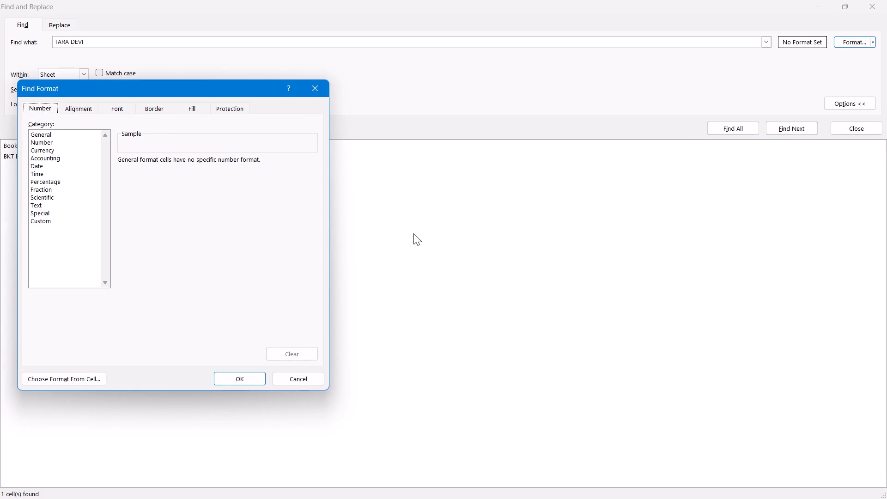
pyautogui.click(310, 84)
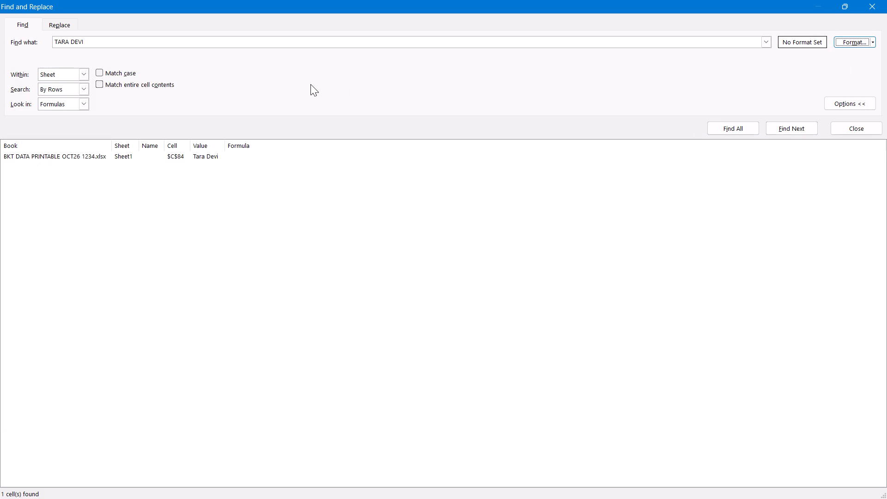
# Close the search and clear the PTP date for the found customer in row 84.
pyautogui.click(874, 0)
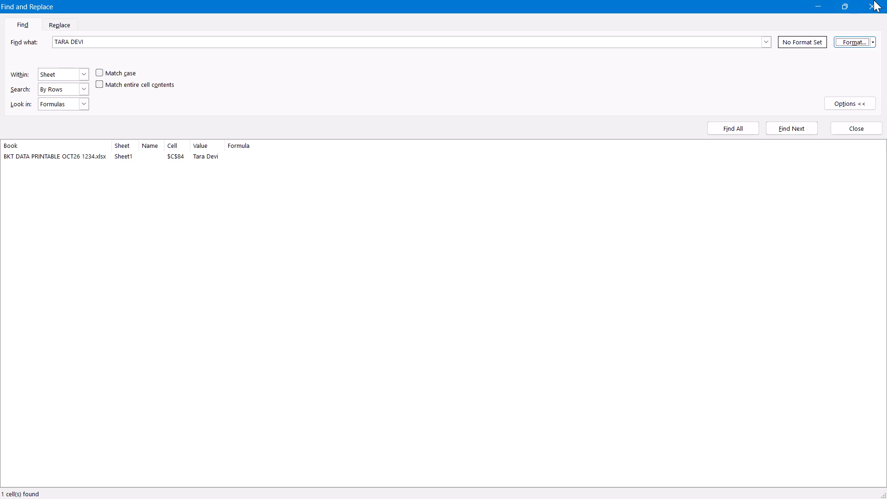
pyautogui.press('Right')
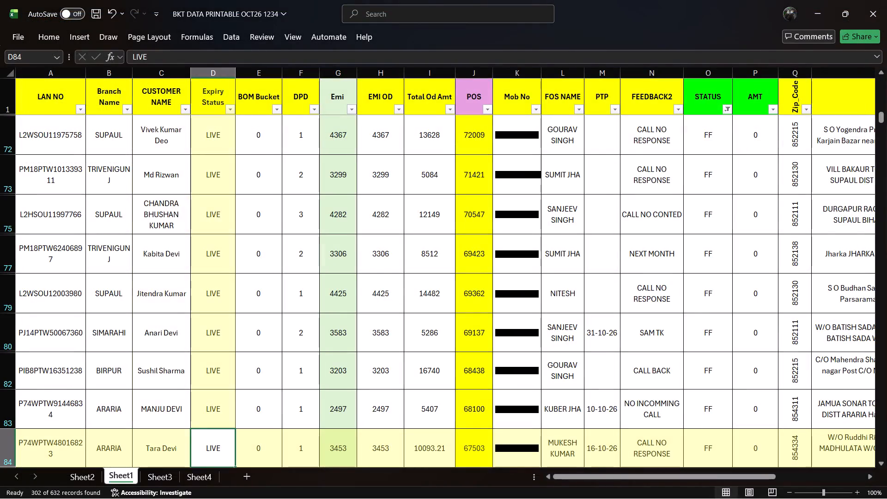
pyautogui.press('Right')
pyautogui.press('Right')
pyautogui.press('Right')
pyautogui.press('Right')
pyautogui.press('Right')
pyautogui.press('Right')
pyautogui.press('Right')
pyautogui.press('Right')
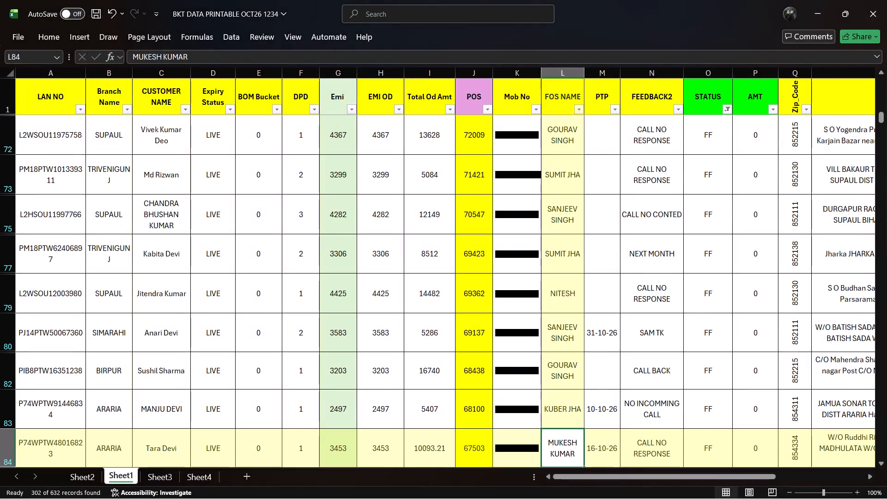
pyautogui.press('Right')
pyautogui.press('BackSpace')
# Record PAID as FEEDBACK2 and STAB as STATUS for the customer in row 84.
pyautogui.press('Right')
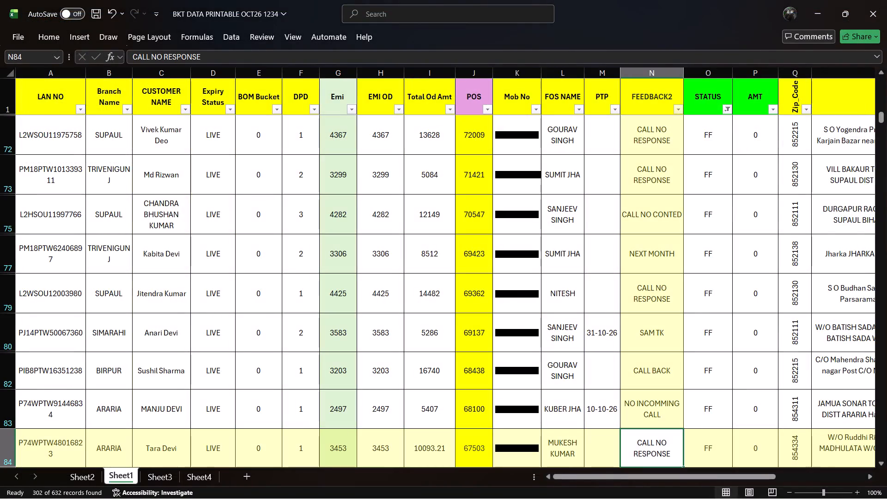
pyautogui.press('BackSpace')
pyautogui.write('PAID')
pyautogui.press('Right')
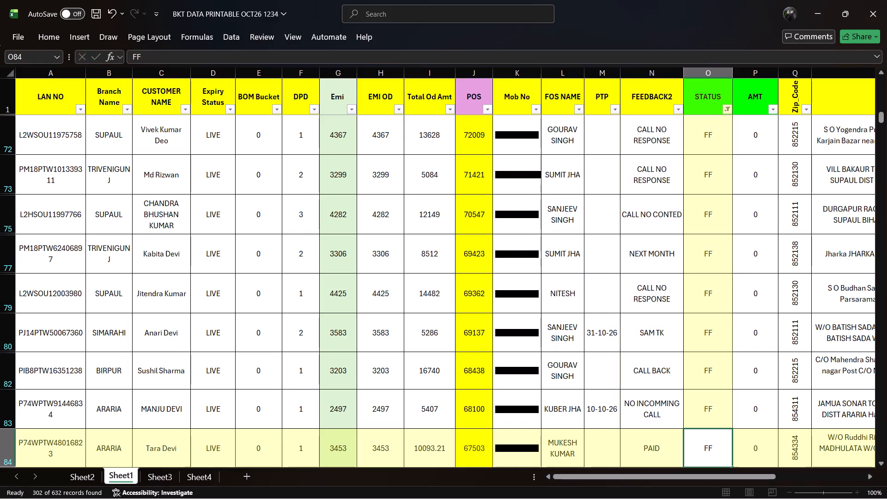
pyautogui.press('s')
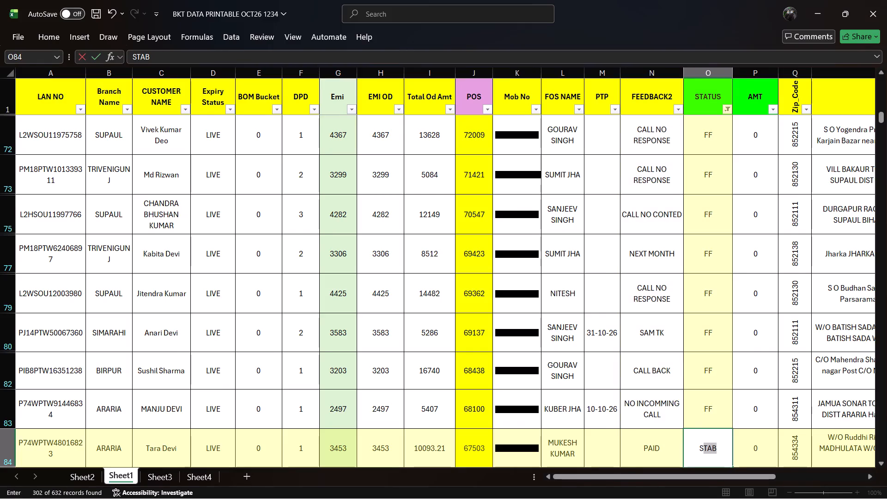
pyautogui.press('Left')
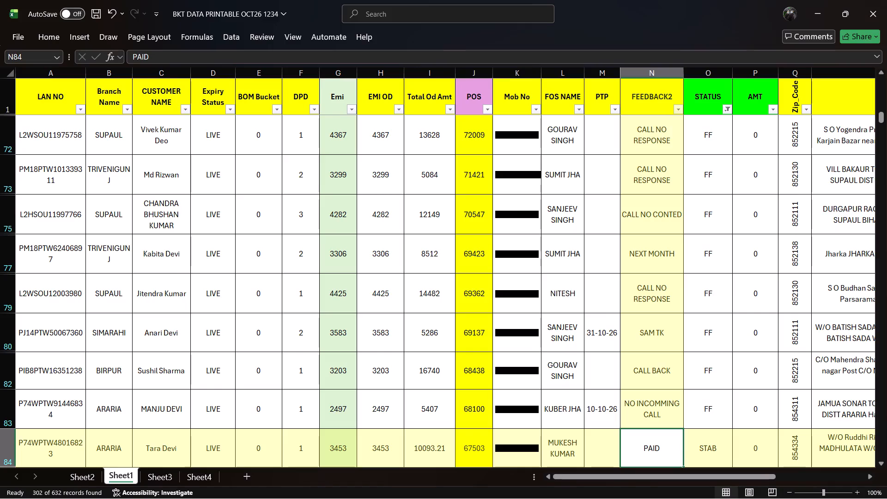
# Copy row 84's Emi value of 3453 into its AMT cell and save the workbook.
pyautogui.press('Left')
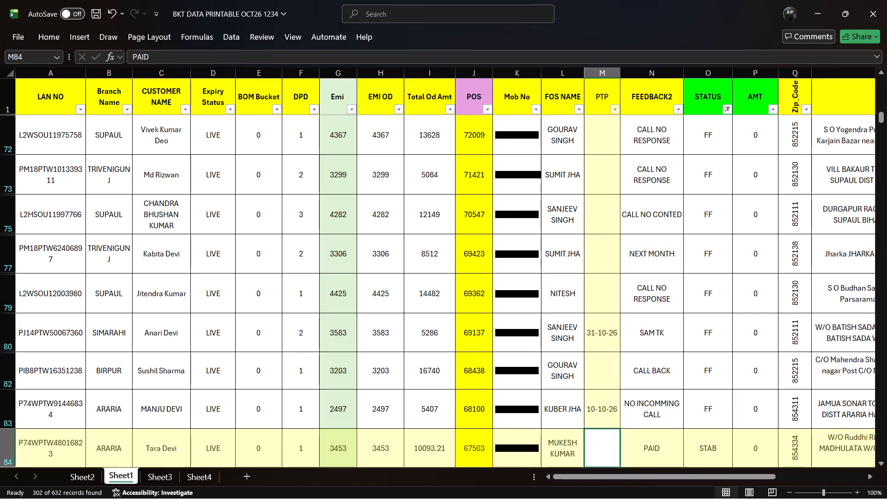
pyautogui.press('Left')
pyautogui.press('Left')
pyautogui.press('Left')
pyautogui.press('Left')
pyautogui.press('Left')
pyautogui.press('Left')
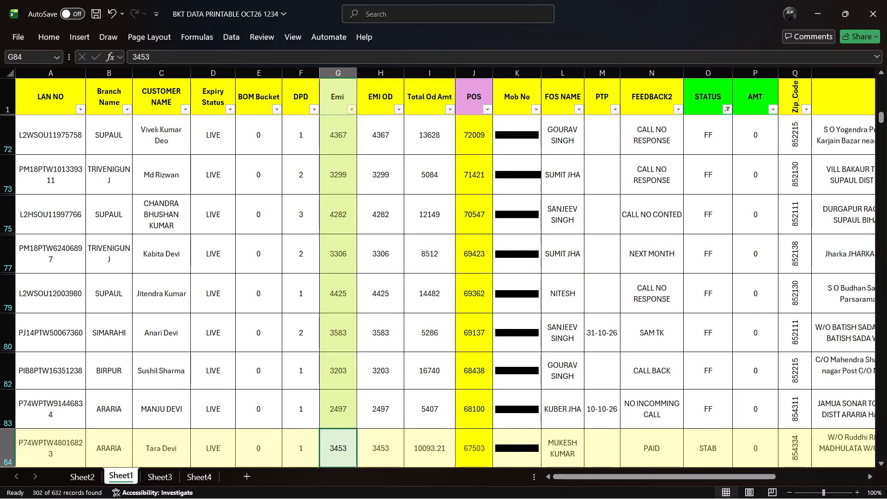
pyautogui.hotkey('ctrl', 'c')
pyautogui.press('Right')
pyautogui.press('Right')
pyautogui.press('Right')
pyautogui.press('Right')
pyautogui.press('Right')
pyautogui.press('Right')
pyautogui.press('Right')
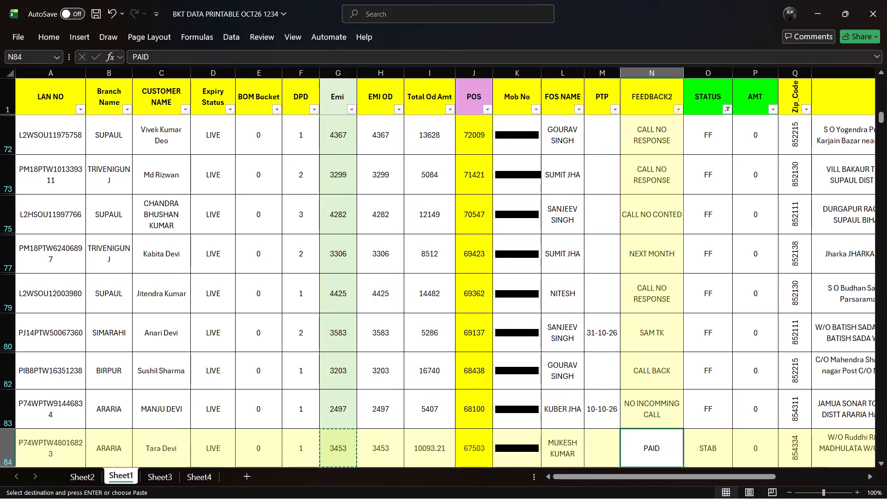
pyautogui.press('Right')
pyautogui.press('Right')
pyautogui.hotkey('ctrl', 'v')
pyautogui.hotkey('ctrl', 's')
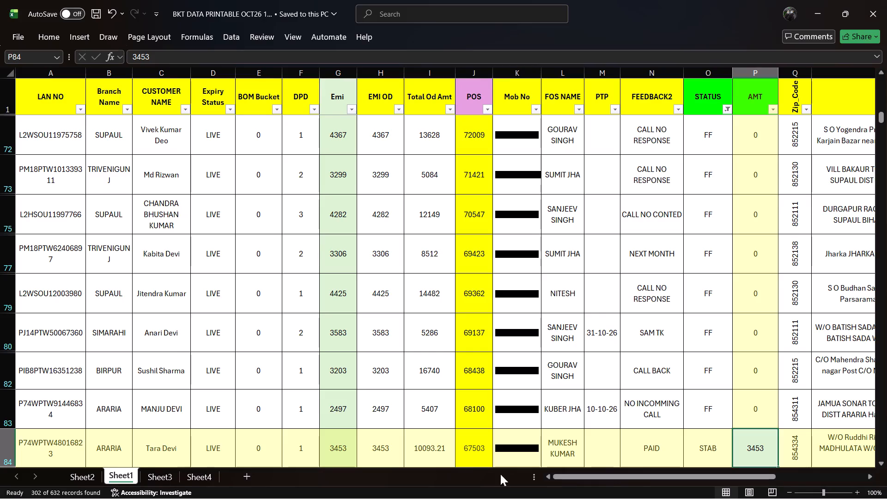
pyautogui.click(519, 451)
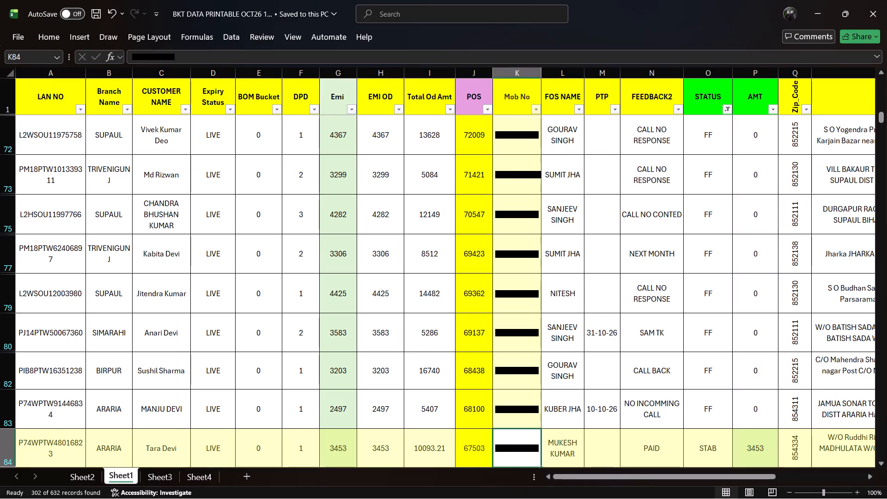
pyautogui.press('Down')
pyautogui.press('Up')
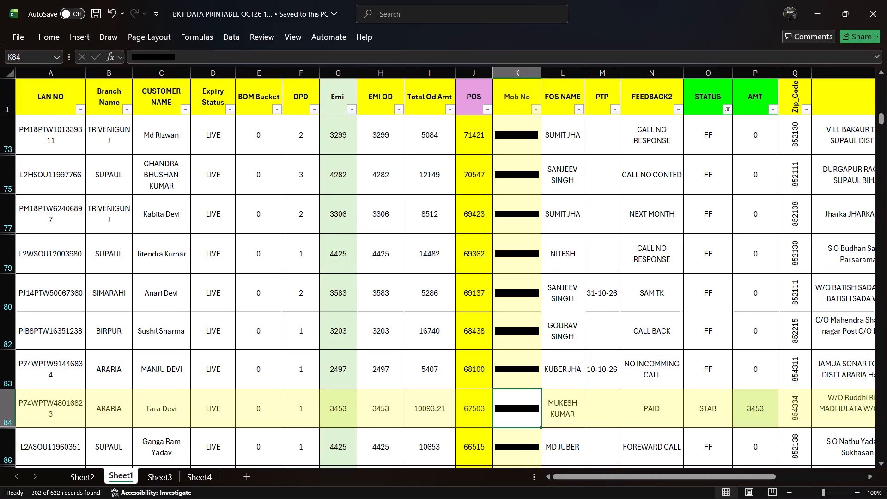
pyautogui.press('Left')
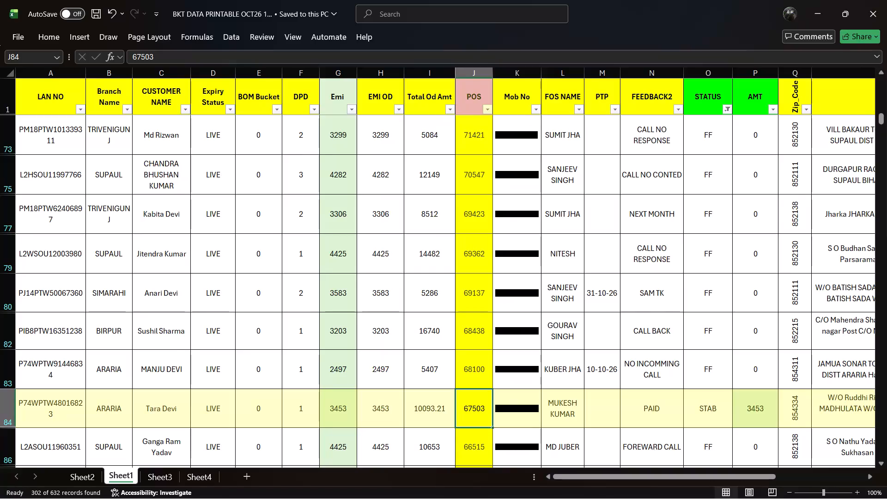
# Reset the table's filters and filter the STATUS column again to show only FF records.
pyautogui.hotkey('ctrl', 'shift', 'l')
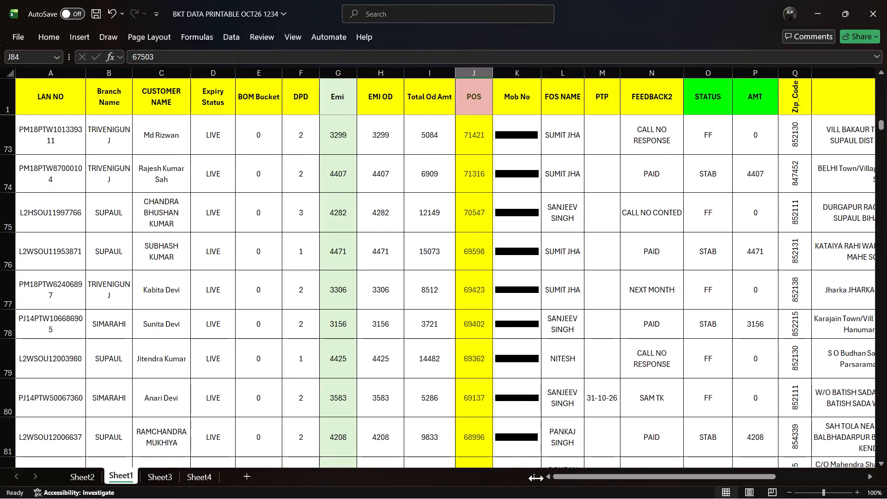
pyautogui.hotkey('ctrl', 'shift', 'l')
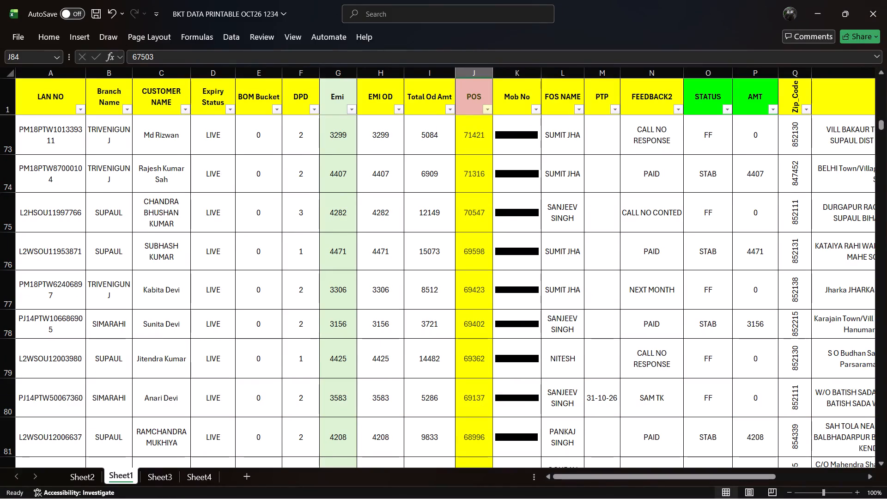
pyautogui.click(728, 110)
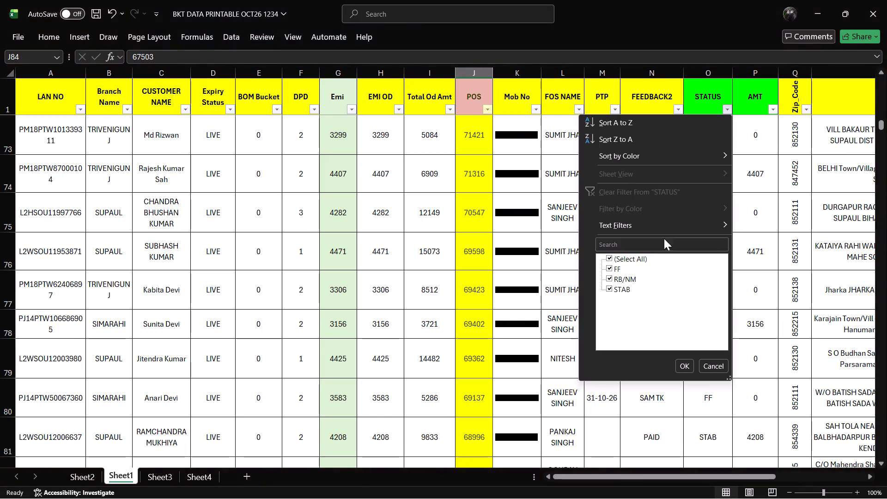
pyautogui.click(625, 262)
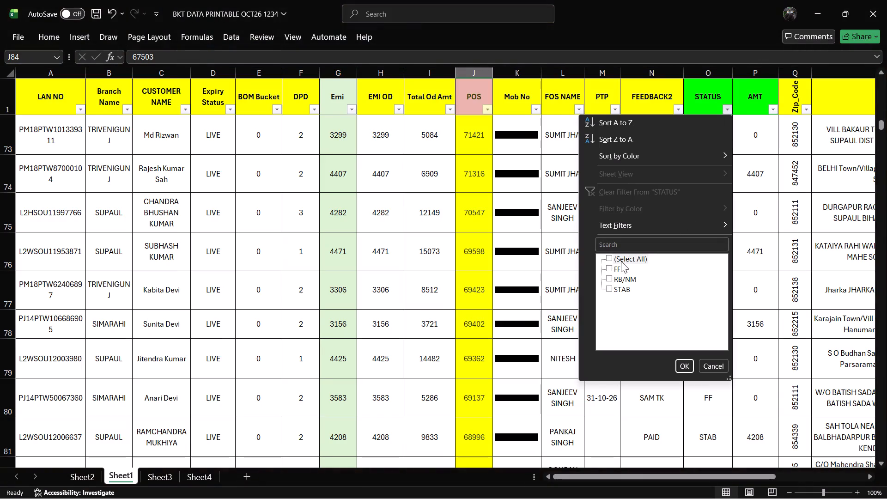
pyautogui.click(622, 269)
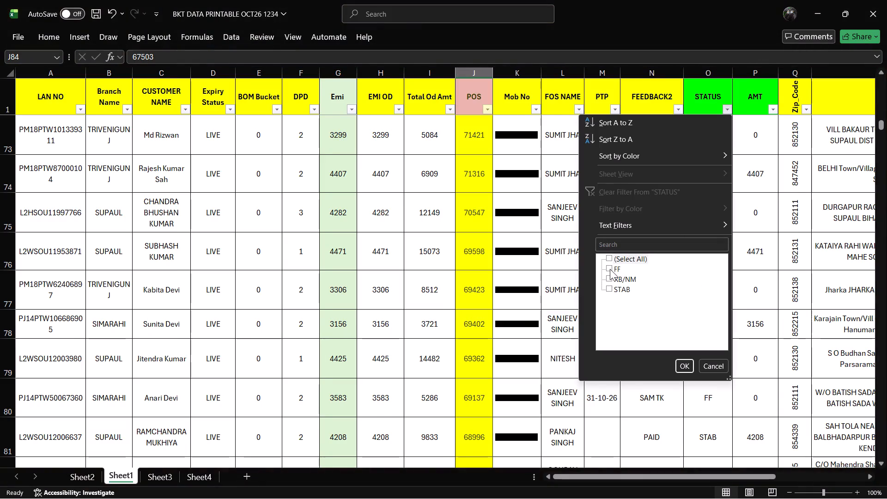
pyautogui.click(610, 269)
pyautogui.click(687, 373)
pyautogui.click(686, 361)
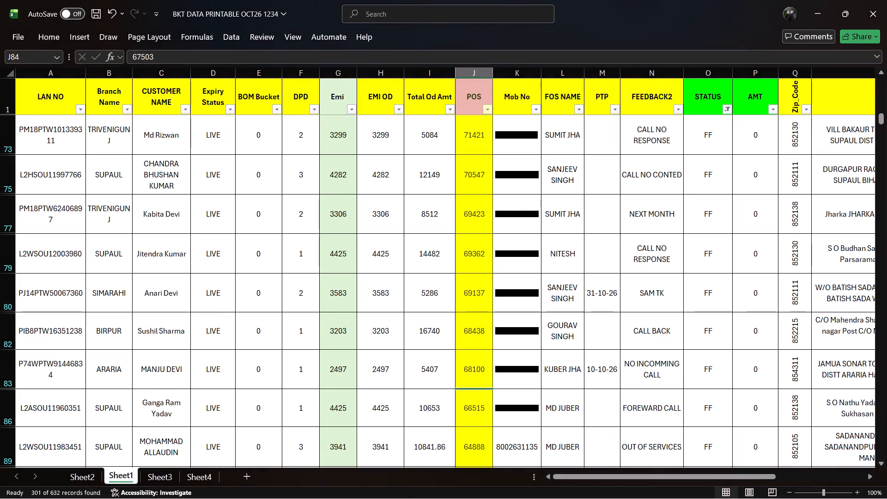
# Go down the FF-filtered customer list along the STATUS column, examining the outstanding customers' PTP dates and FEEDBACK2 entries.
pyautogui.click(697, 150)
pyautogui.press('Down')
pyautogui.press('Down')
pyautogui.press('Down')
pyautogui.press('Down')
pyautogui.press('Down')
pyautogui.press('Down')
pyautogui.press('Down')
pyautogui.press('Down')
pyautogui.press('Down')
pyautogui.press('Down')
pyautogui.press('Down')
pyautogui.press('Down')
pyautogui.press('Down')
pyautogui.press('Down')
pyautogui.press('Down')
pyautogui.press('Down')
pyautogui.press('Down')
pyautogui.press('Down')
pyautogui.press('Down')
pyautogui.press('Down')
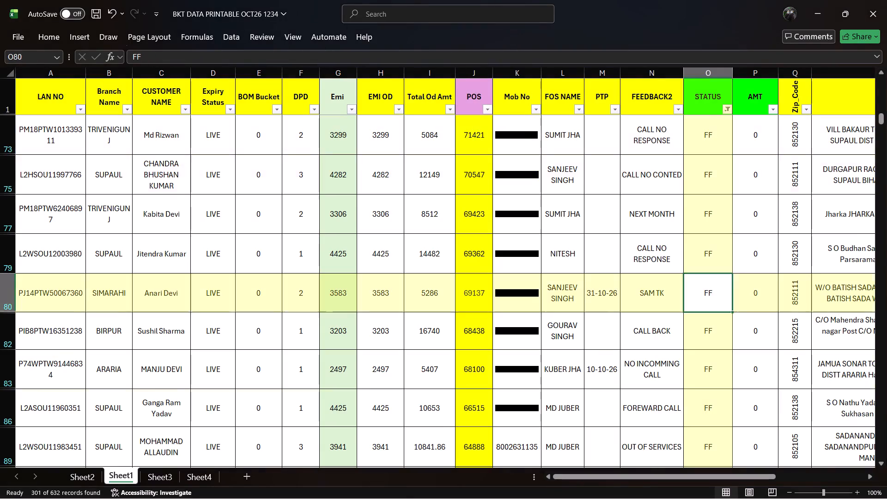
pyautogui.press('Down')
pyautogui.press('Down')
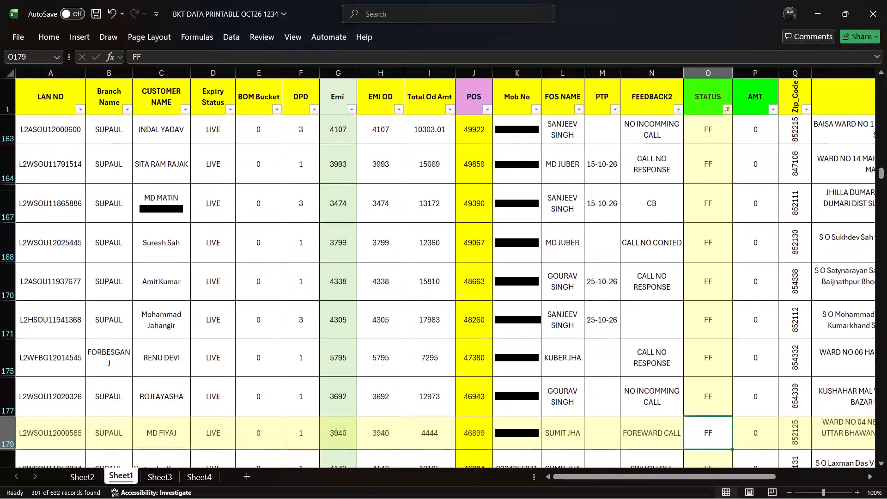
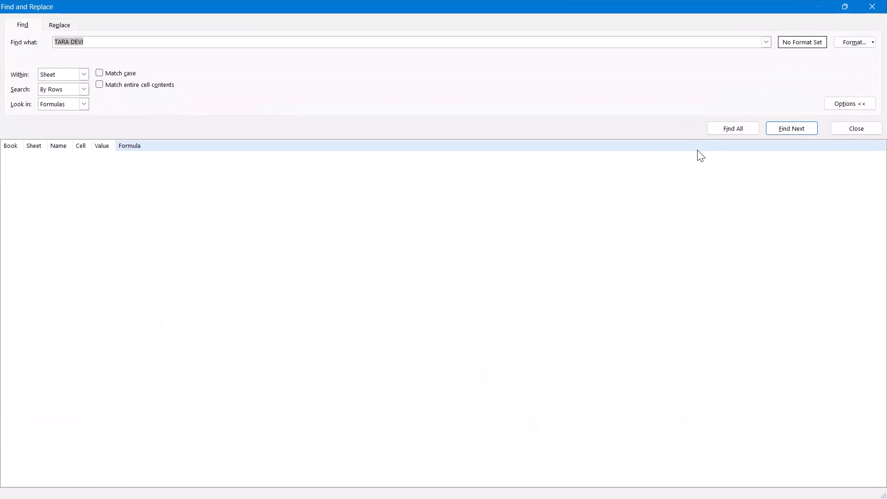
# Filter the CUSTOMER NAME column by searching RANJ and keeping only the FORBESGANJ customer in row 13.
pyautogui.click(865, 4)
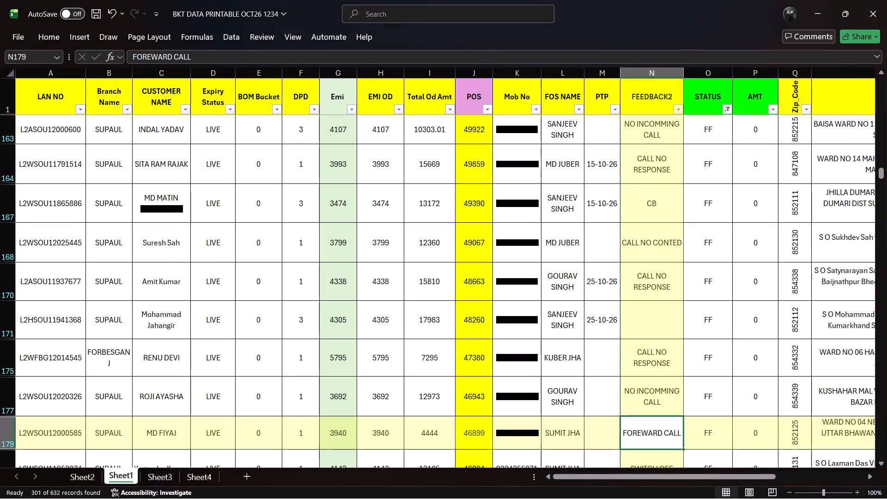
pyautogui.click(187, 108)
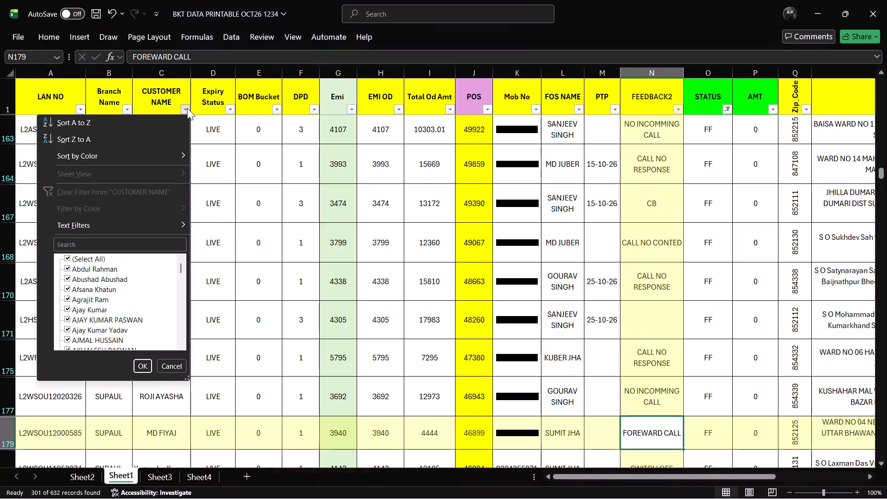
pyautogui.press('BackSpace')
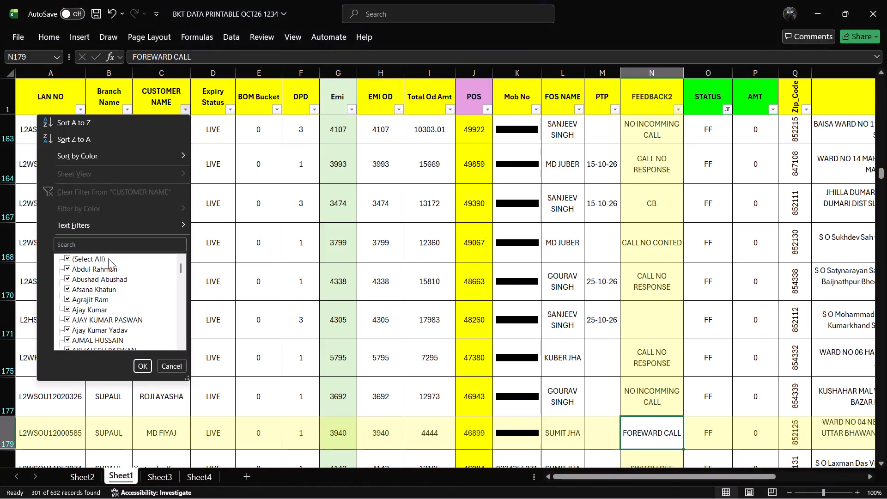
pyautogui.click(103, 255)
pyautogui.click(76, 244)
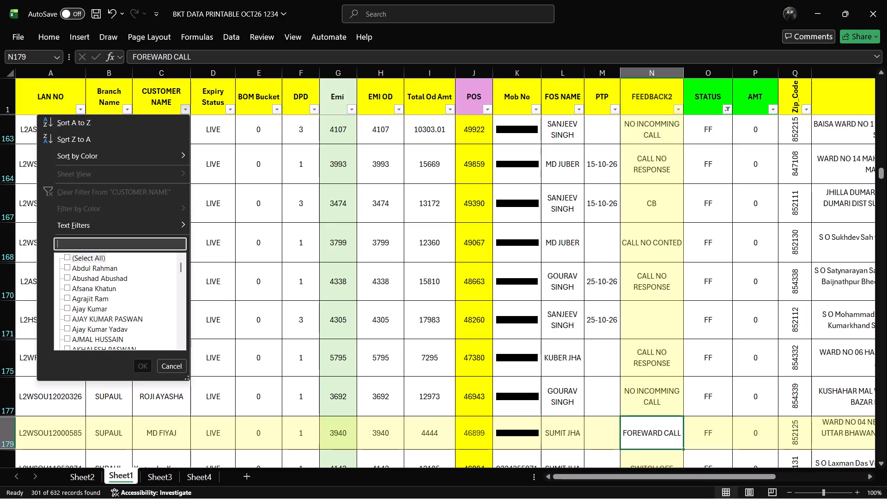
pyautogui.write('RANJ')
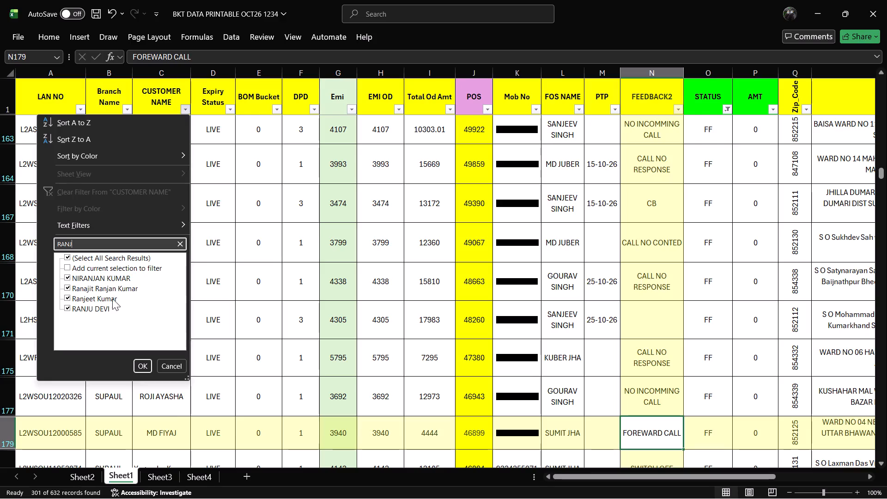
pyautogui.click(88, 259)
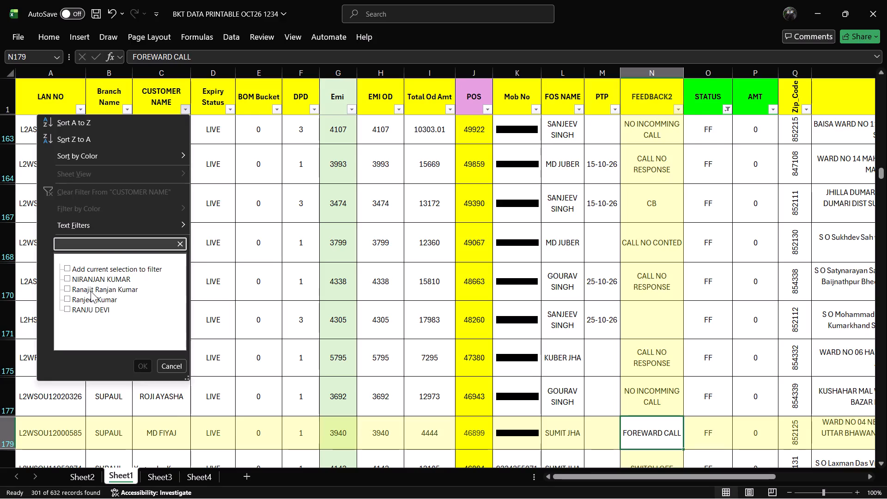
pyautogui.click(89, 299)
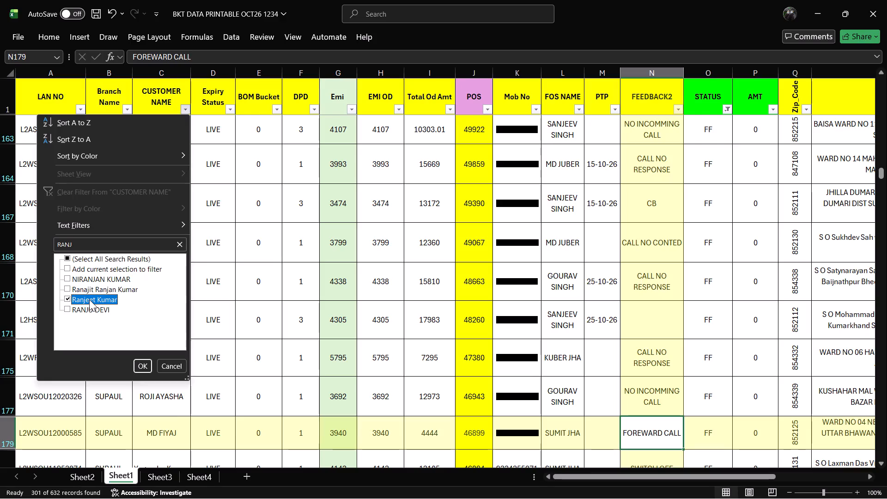
pyautogui.click(139, 363)
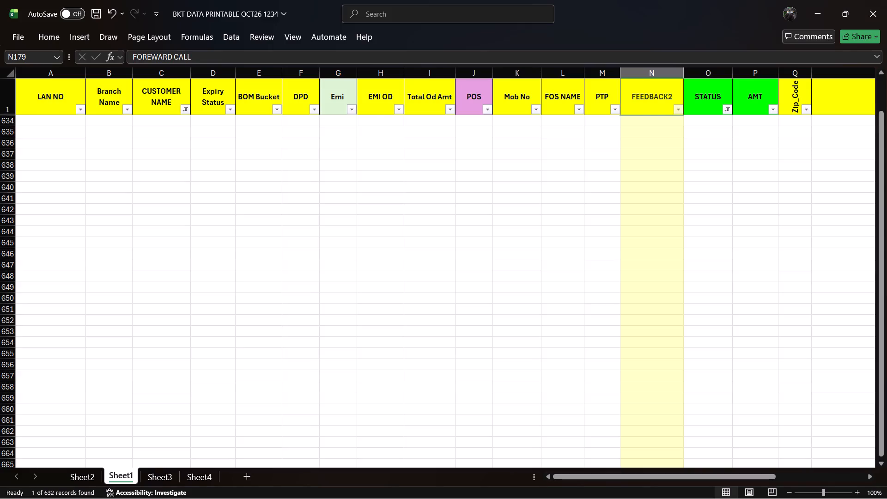
# Replace the FEEDBACK2 entry for the filtered customer in row 13 with PAID.
pyautogui.press('Up')
pyautogui.press('Up')
pyautogui.press('Up')
pyautogui.press('Up')
pyautogui.press('Up')
pyautogui.press('Up')
pyautogui.press('Up')
pyautogui.press('Up')
pyautogui.press('Up')
pyautogui.press('Up')
pyautogui.press('Up')
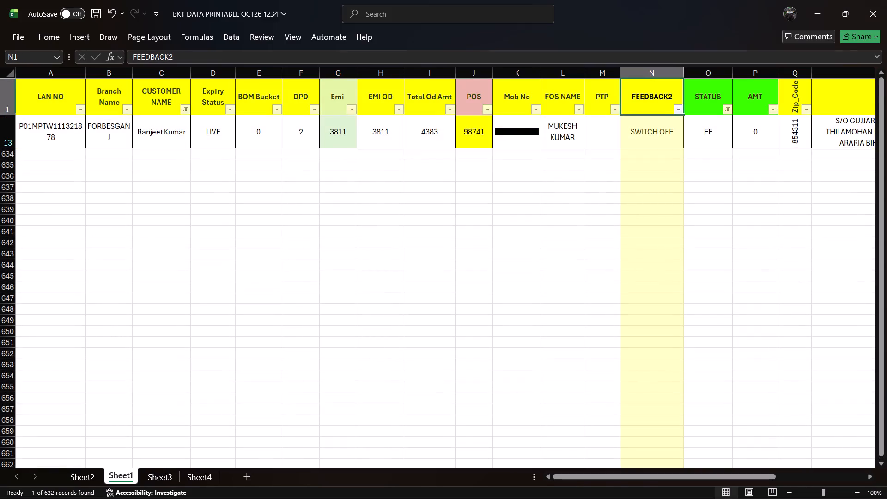
pyautogui.click(641, 136)
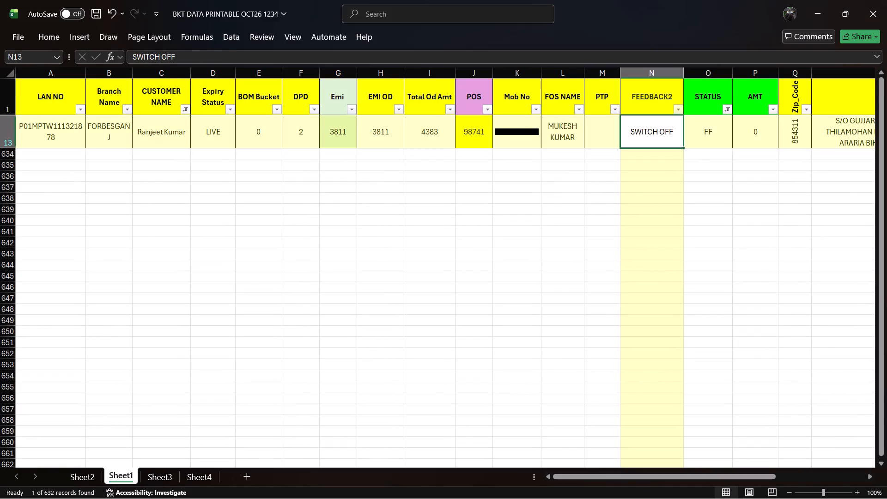
pyautogui.press('BackSpace')
pyautogui.write('PAID')
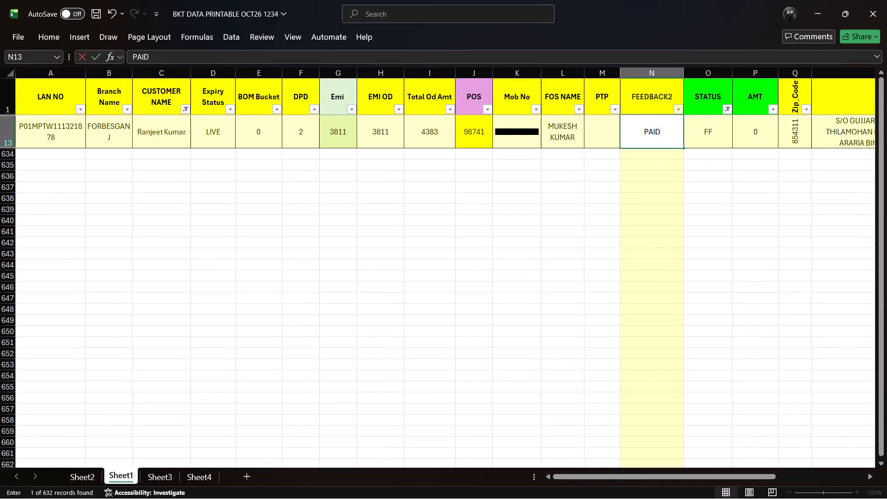
pyautogui.press('Left')
pyautogui.press('Left')
pyautogui.press('Left')
pyautogui.press('Left')
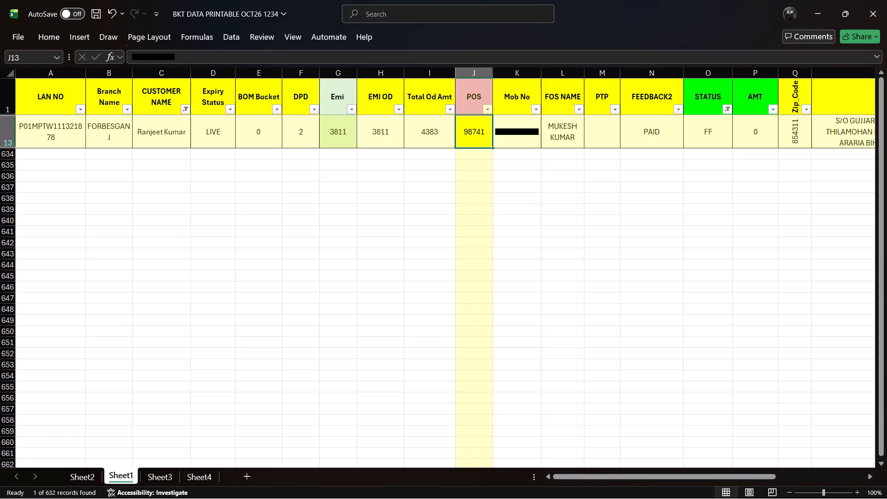
# Change the STATUS of the customer in row 13 to STAB.
pyautogui.press('Right')
pyautogui.press('Right')
pyautogui.press('Right')
pyautogui.press('Right')
pyautogui.press('Right')
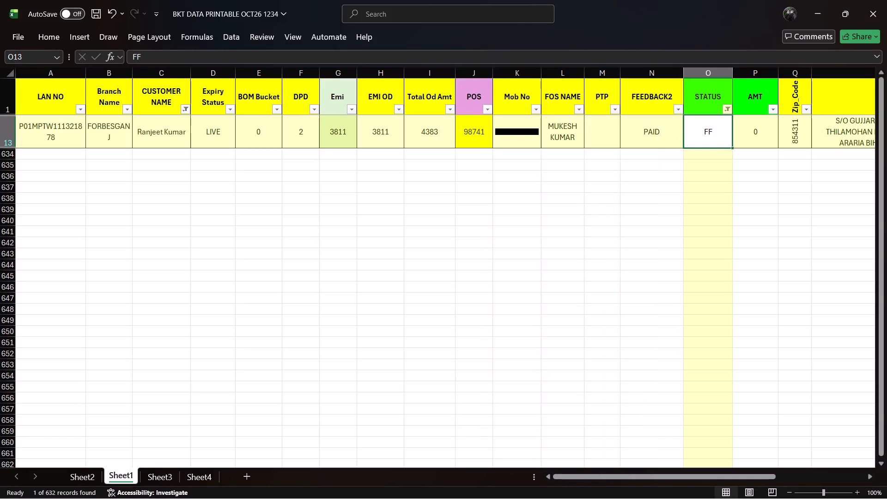
pyautogui.doubleClick(724, 129)
pyautogui.press('s')
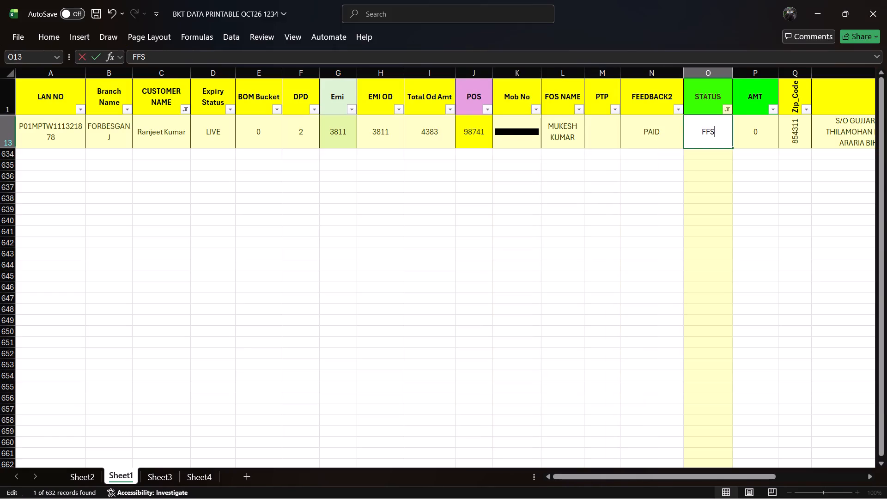
pyautogui.press('BackSpace')
pyautogui.press('BackSpace')
pyautogui.press('BackSpace')
pyautogui.press('s')
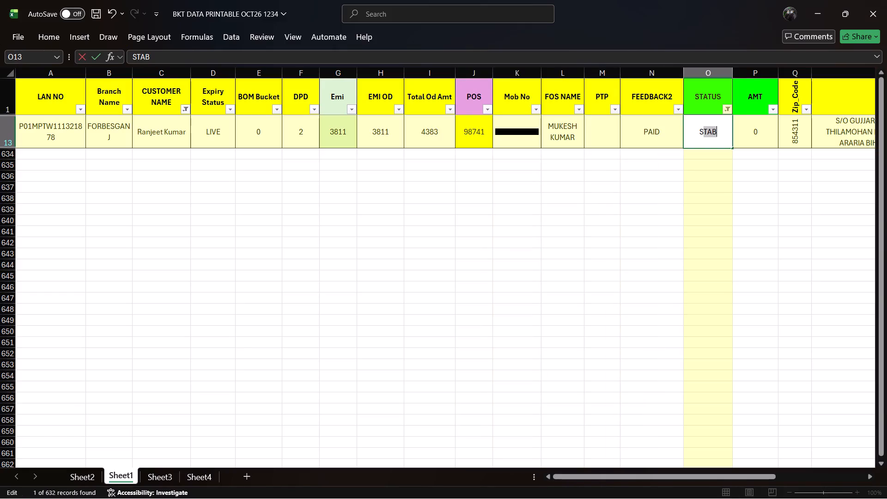
# Copy row 13's Emi value of 3811 into its AMT cell and save the workbook.
pyautogui.press('Left')
pyautogui.press('Left')
pyautogui.press('Left')
pyautogui.press('Left')
pyautogui.press('Left')
pyautogui.press('Left')
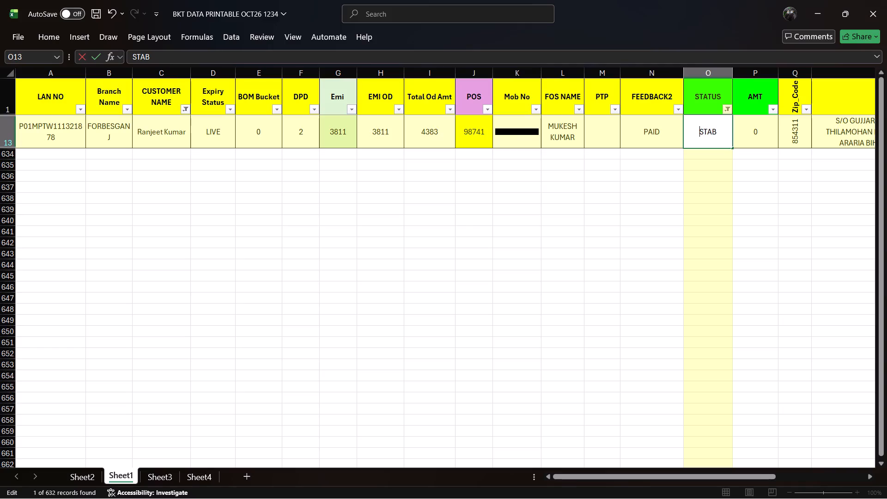
pyautogui.click(356, 134)
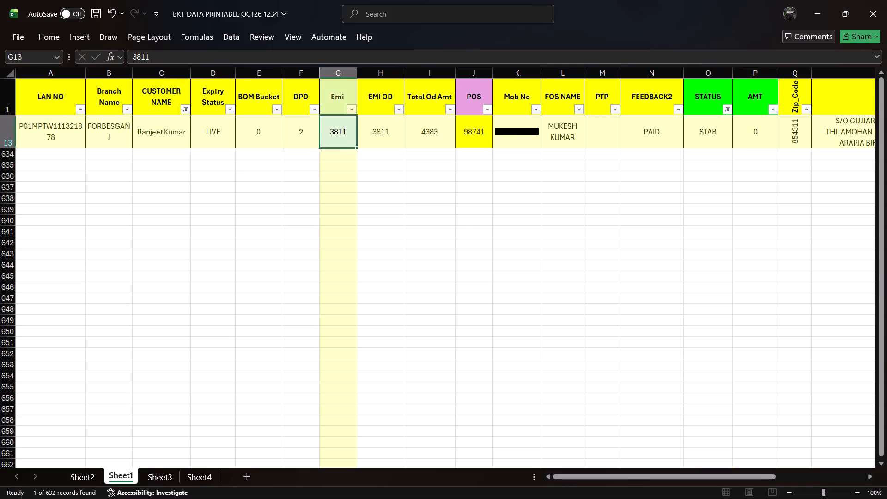
pyautogui.hotkey('ctrl', 'c')
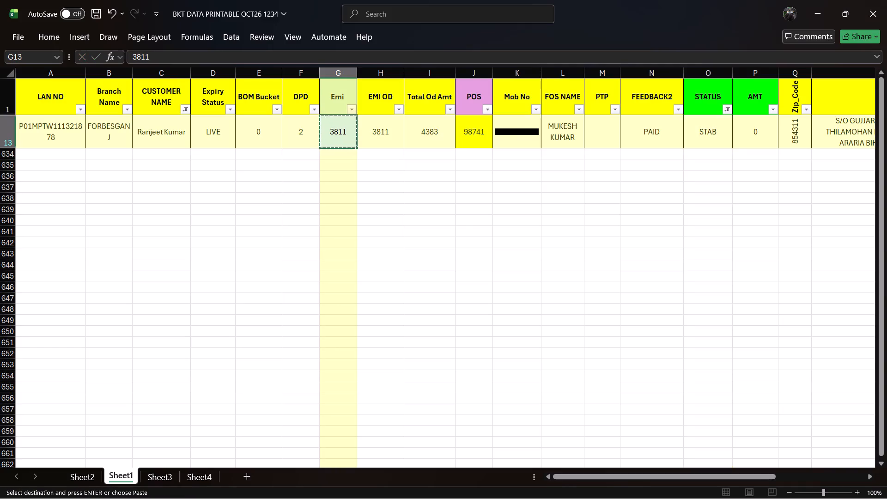
pyautogui.click(740, 133)
pyautogui.hotkey('ctrl', 'v')
pyautogui.hotkey('ctrl', 's')
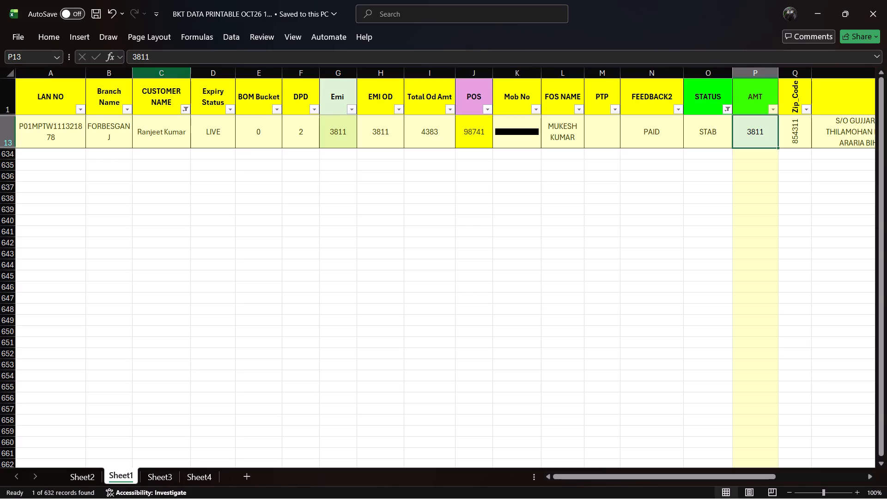
# Change the CUSTOMER NAME filter to show only the customers matching RENU.
pyautogui.click(185, 109)
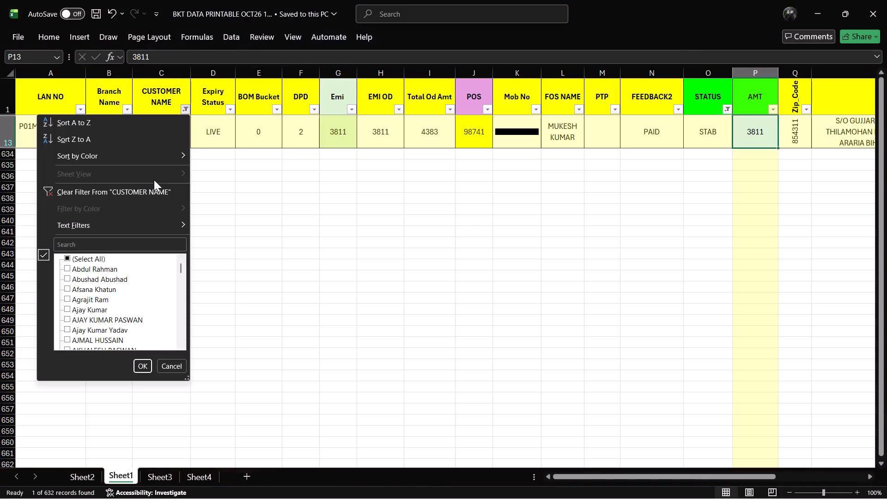
pyautogui.click(83, 247)
pyautogui.write('RENU')
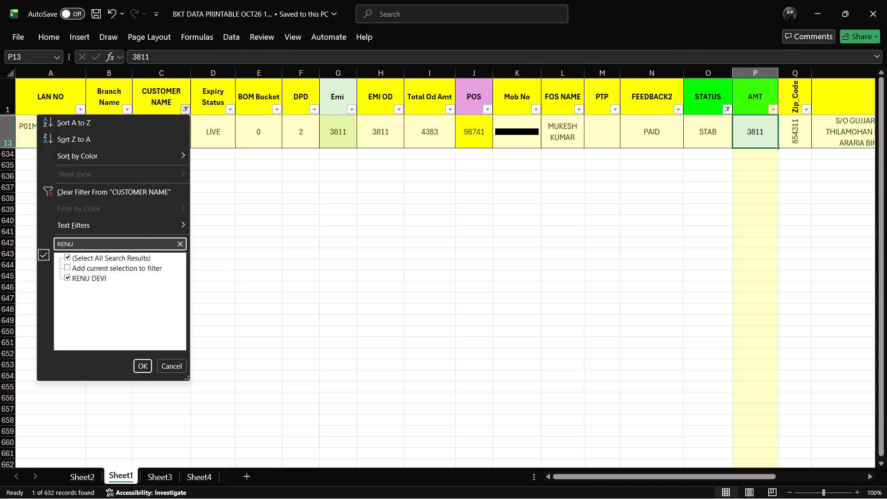
pyautogui.click(143, 365)
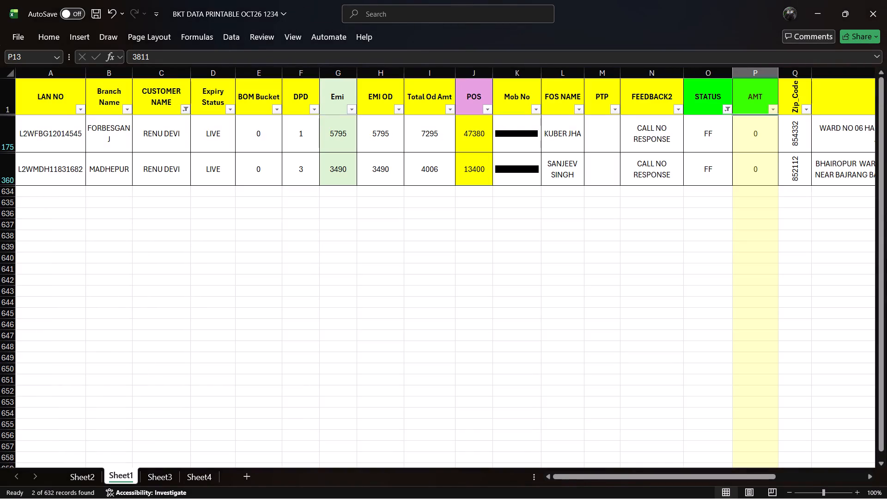
# Record PAID as FEEDBACK2 and STAB as STATUS for the FORBESGANJ customer in row 175.
pyautogui.click(652, 134)
pyautogui.press('BackSpace')
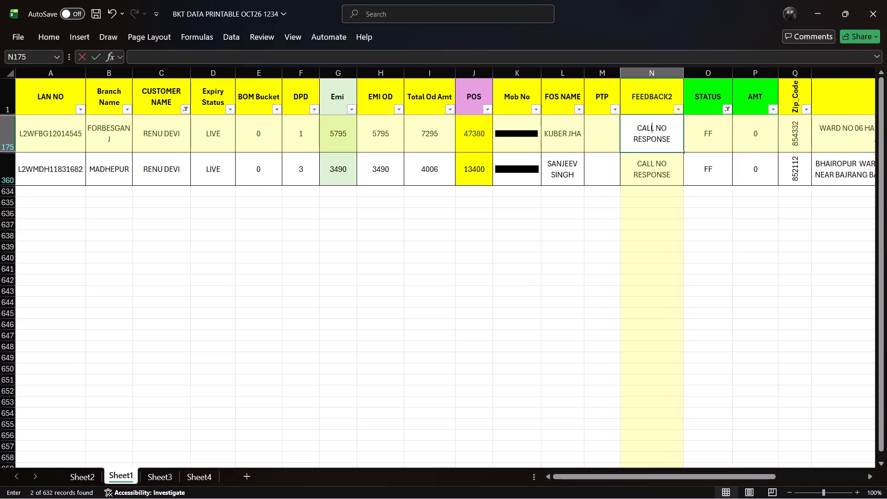
pyautogui.write('PAID')
pyautogui.press('Right')
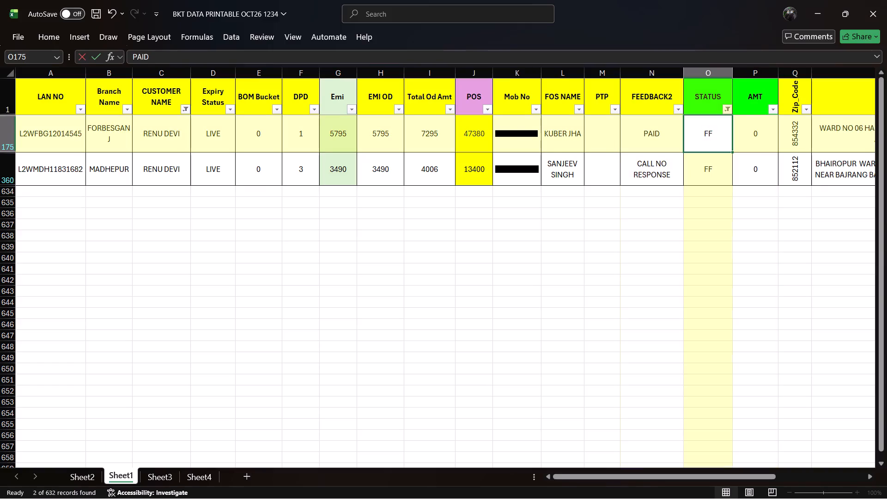
pyautogui.press('s')
# Copy row 175's Emi value of 5795 into its AMT cell and save the workbook.
pyautogui.press('Left')
pyautogui.press('Left')
pyautogui.press('Left')
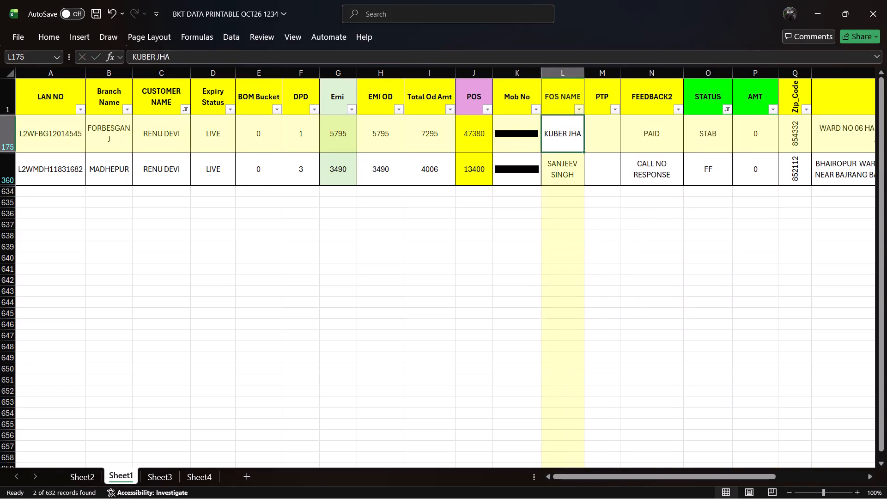
pyautogui.press('Left')
pyautogui.press('Left')
pyautogui.press('Left')
pyautogui.press('Left')
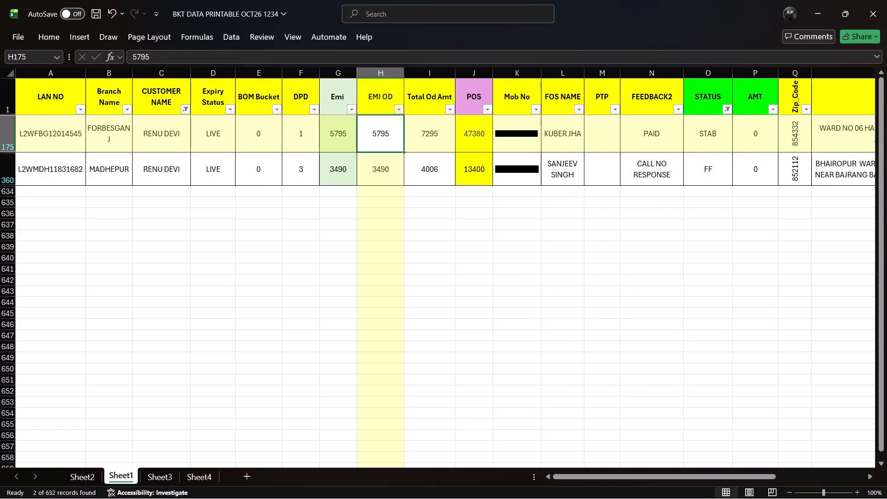
pyautogui.press('Left')
pyautogui.hotkey('ctrl', 'c')
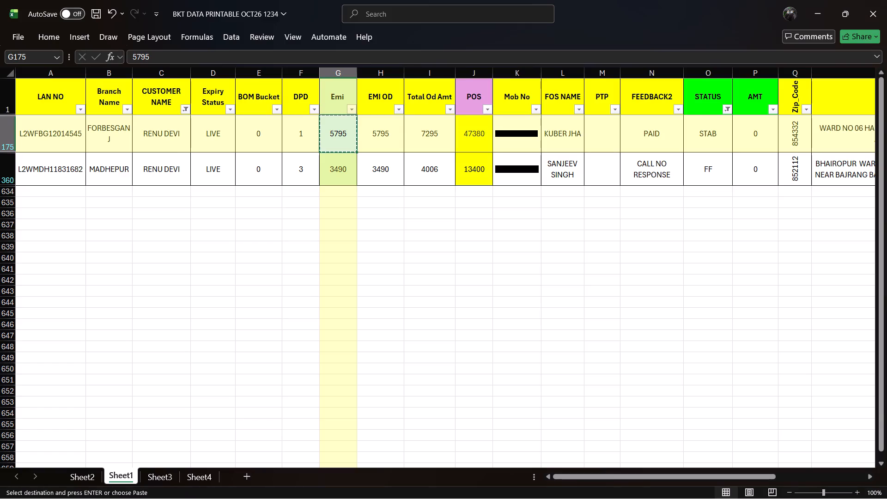
pyautogui.press('Right')
pyautogui.press('Right')
pyautogui.press('Right')
pyautogui.press('Right')
pyautogui.press('Right')
pyautogui.press('Right')
pyautogui.press('Right')
pyautogui.press('Right')
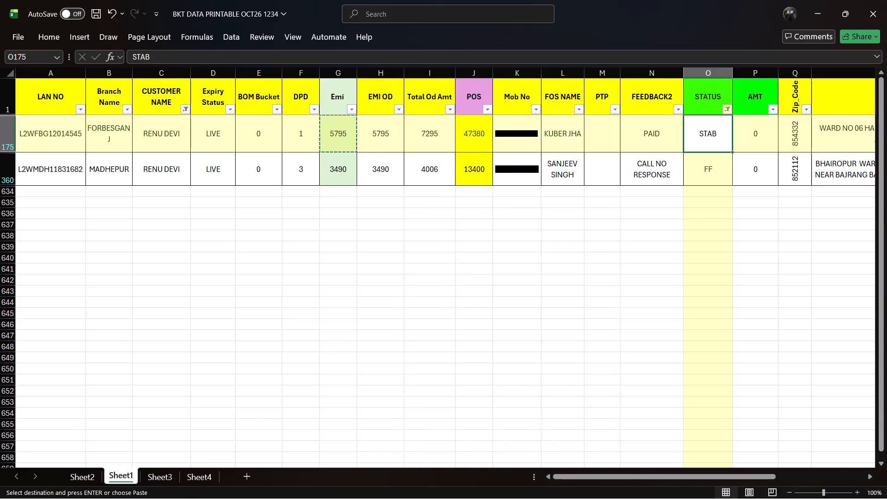
pyautogui.press('Right')
pyautogui.hotkey('ctrl', 'v')
pyautogui.hotkey('ctrl', 's')
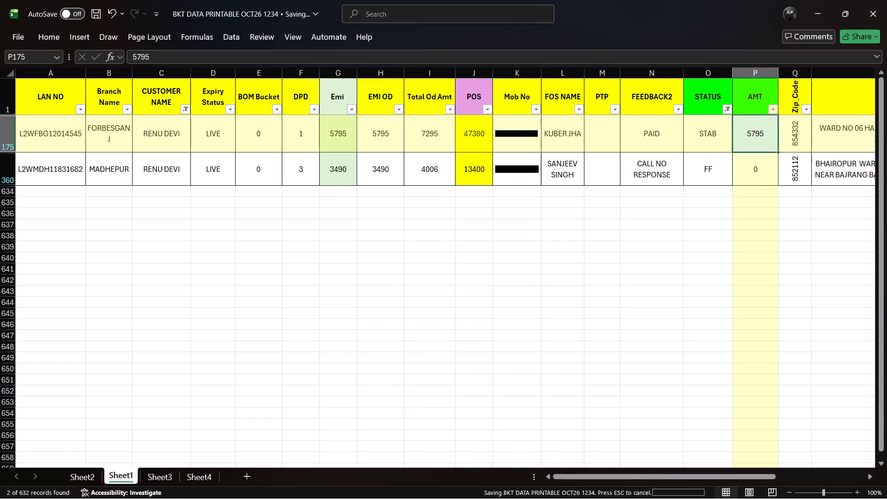
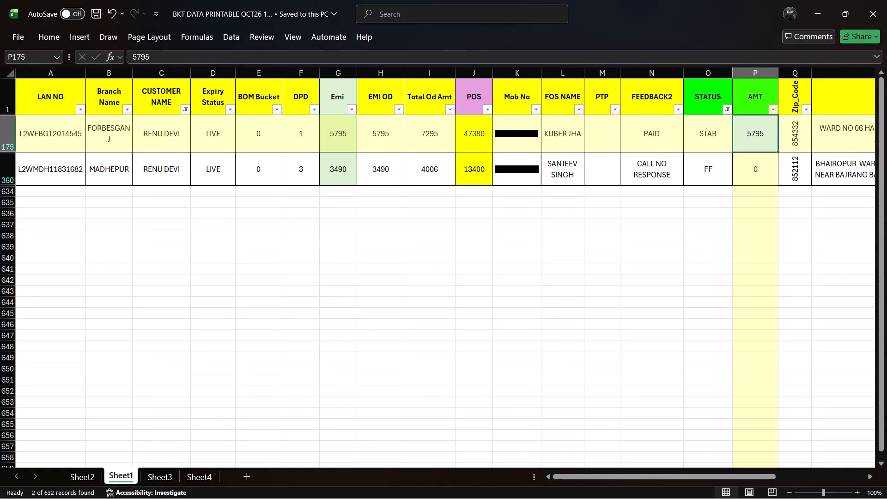
# Search the LAN NO filter for the next paid customer's loan number and copy the entered number.
pyautogui.click(82, 110)
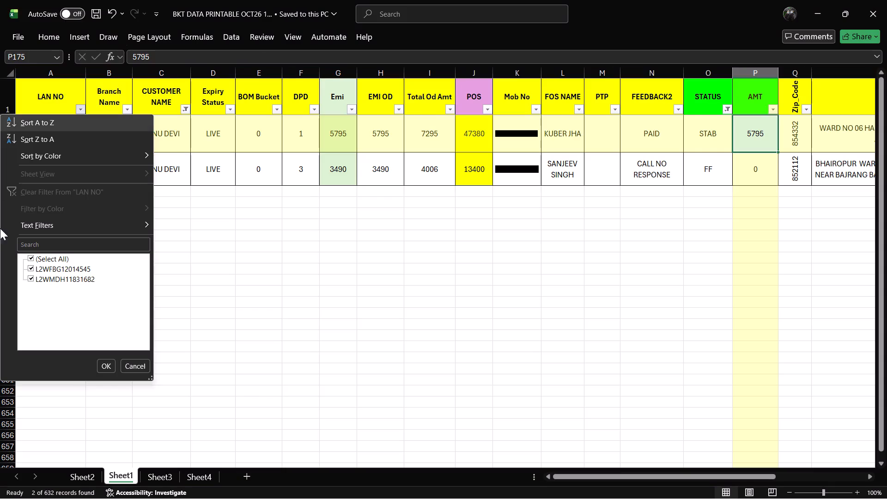
pyautogui.click(59, 257)
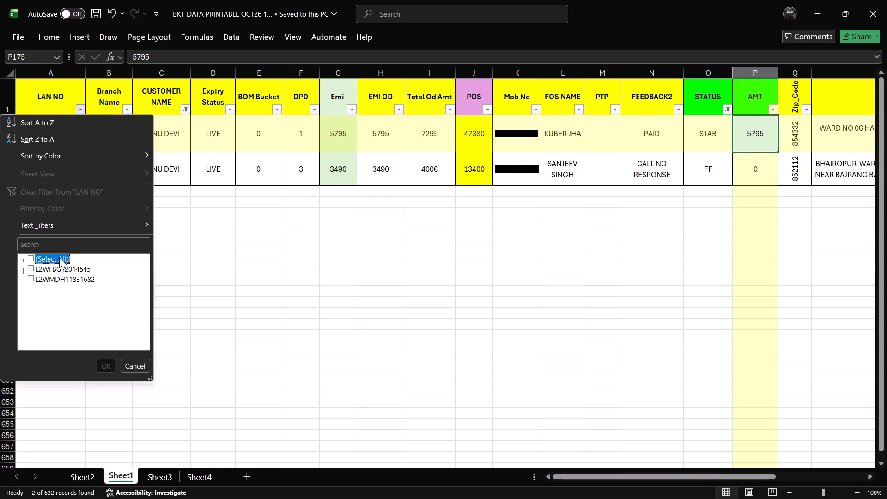
pyautogui.click(31, 244)
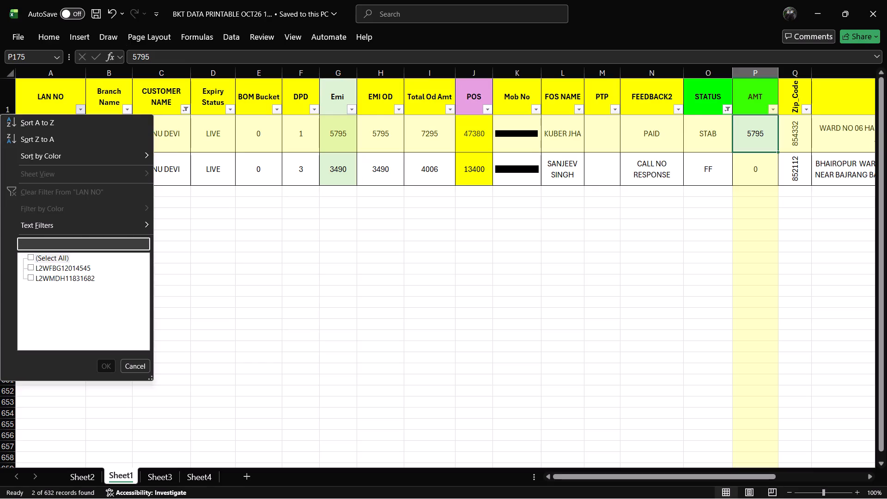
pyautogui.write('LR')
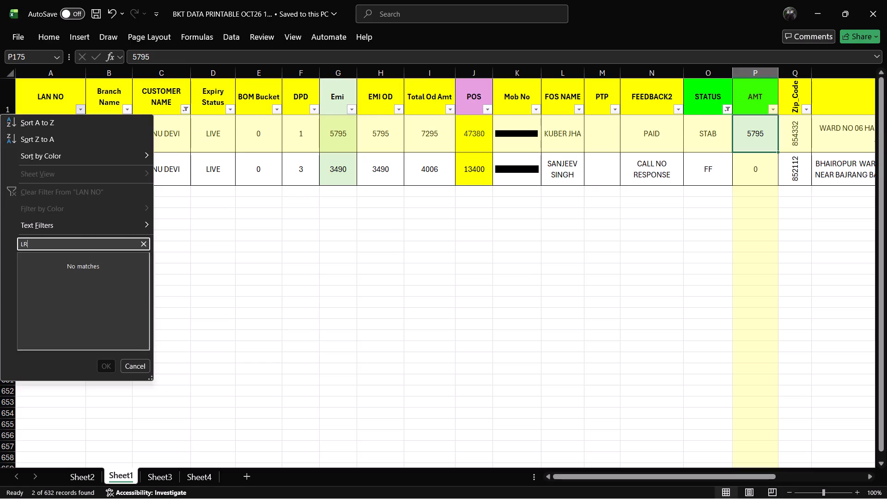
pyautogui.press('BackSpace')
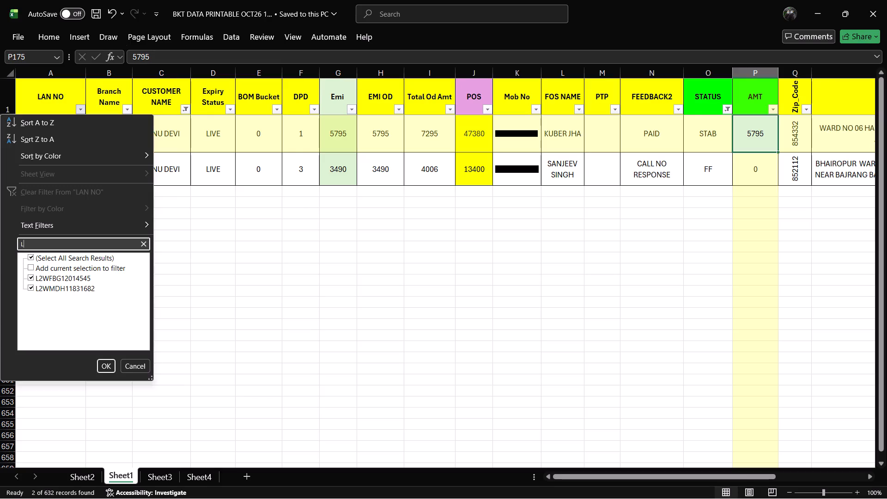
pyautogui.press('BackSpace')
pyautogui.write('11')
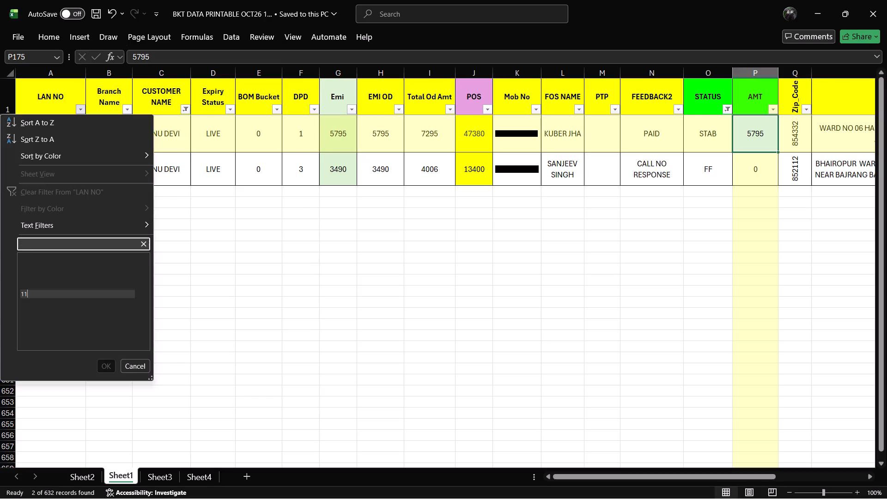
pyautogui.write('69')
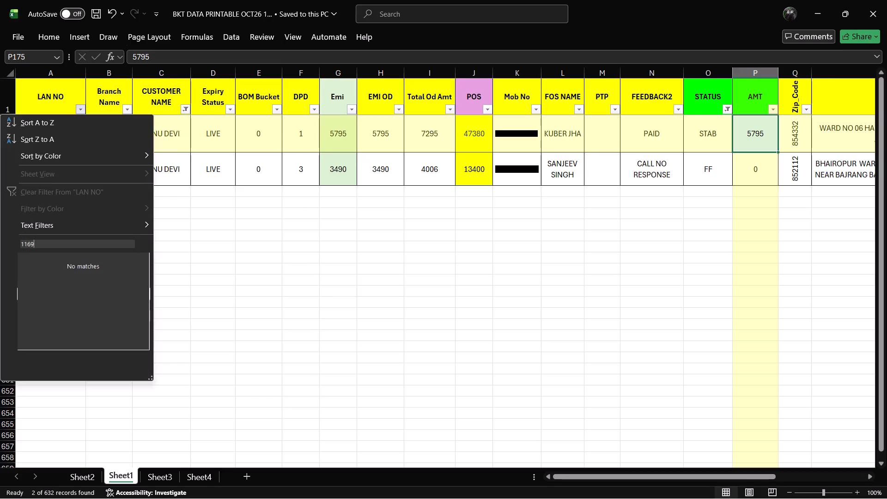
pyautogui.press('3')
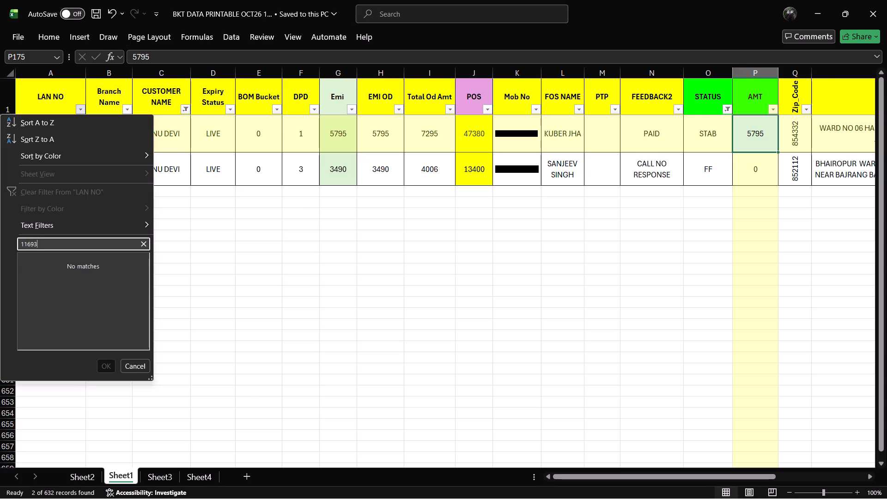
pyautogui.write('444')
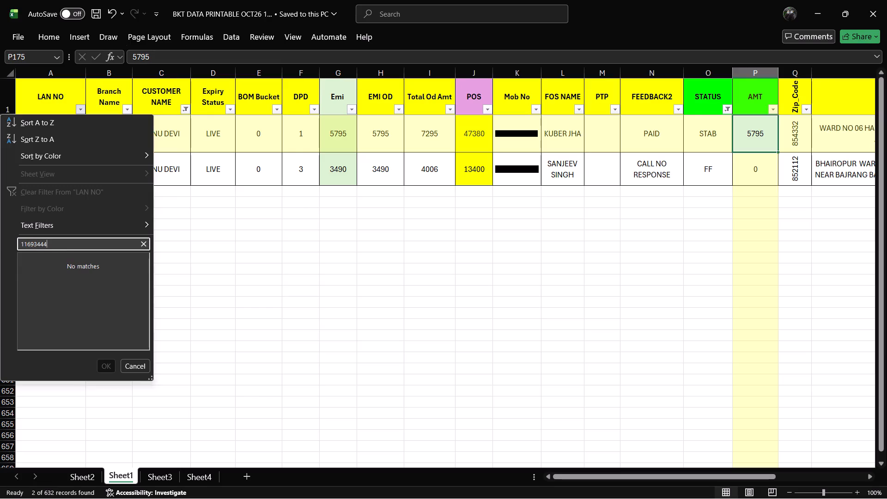
pyautogui.doubleClick(61, 246)
pyautogui.doubleClick(44, 242)
pyautogui.hotkey('ctrl', 'c')
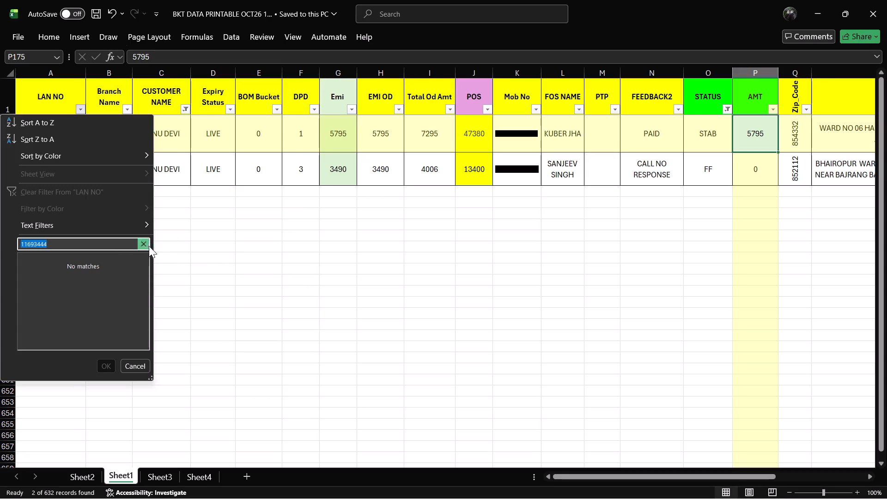
pyautogui.click(137, 245)
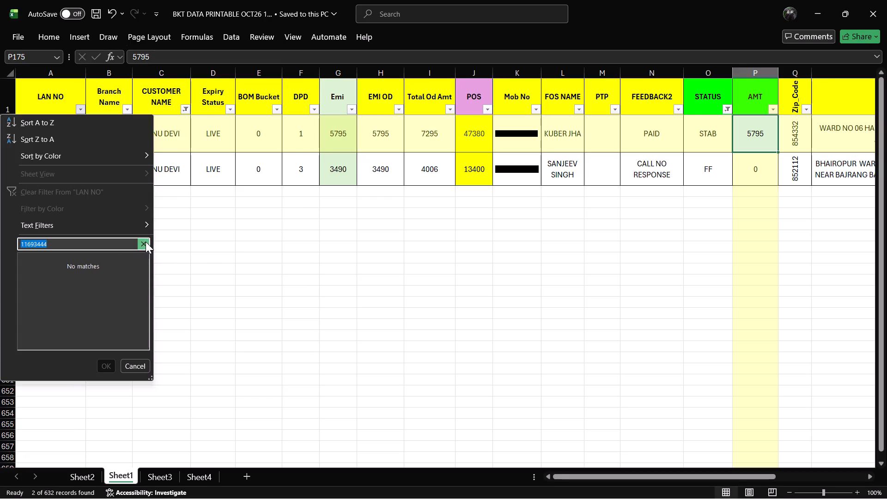
pyautogui.click(146, 242)
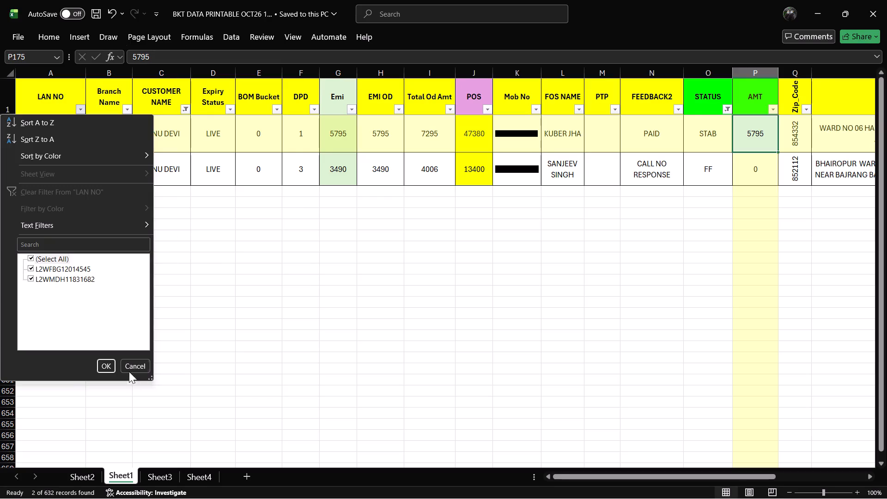
pyautogui.click(133, 361)
# Clear the existing filters and filter LAN NO to the record matching the copied loan number.
pyautogui.hotkey('ctrl', 'shift', 'l')
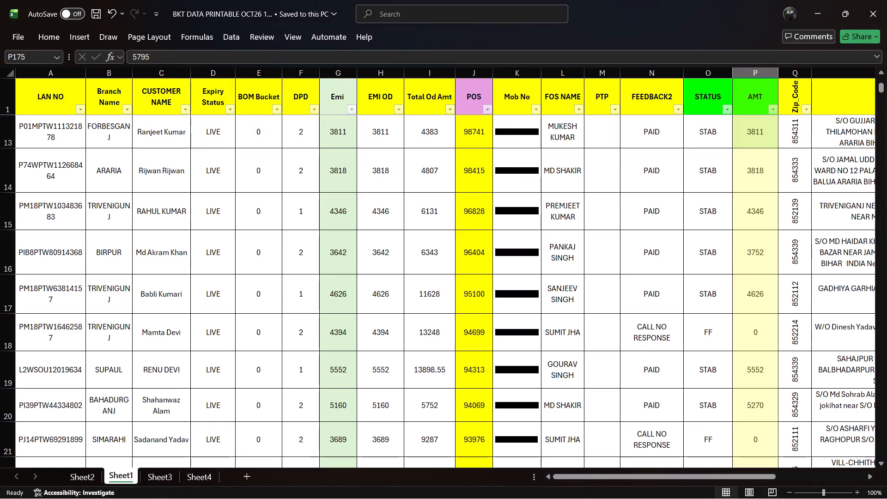
pyautogui.hotkey('ctrl', 'shift', 'l')
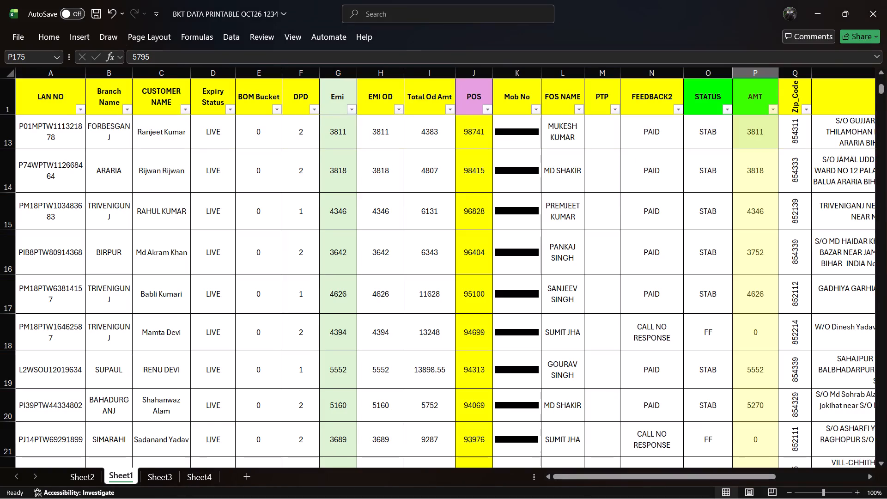
pyautogui.click(79, 110)
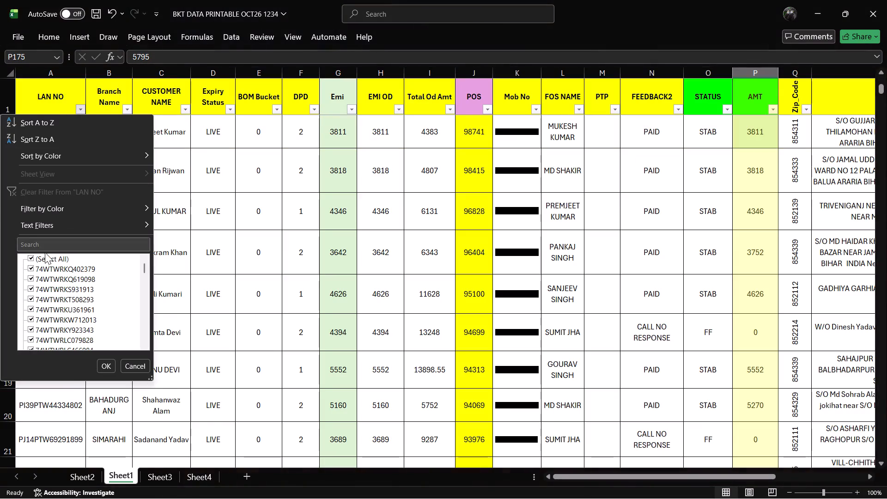
pyautogui.click(42, 255)
pyautogui.click(41, 243)
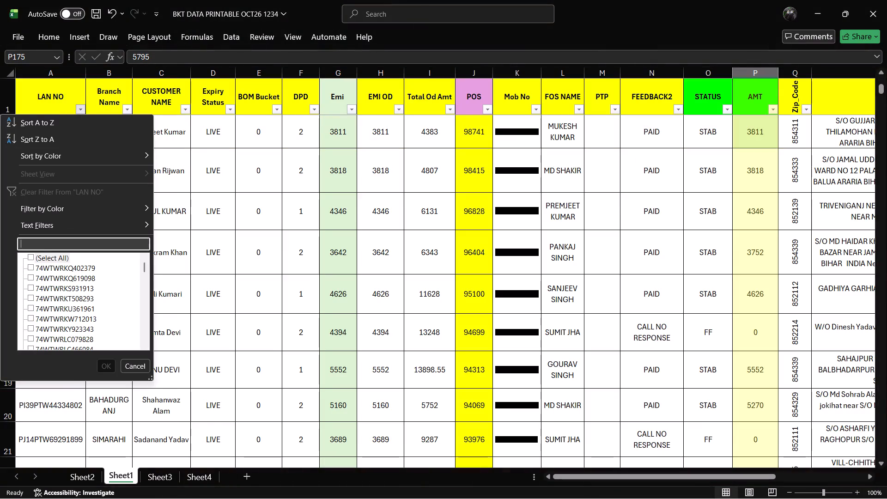
pyautogui.hotkey('ctrl', 'v')
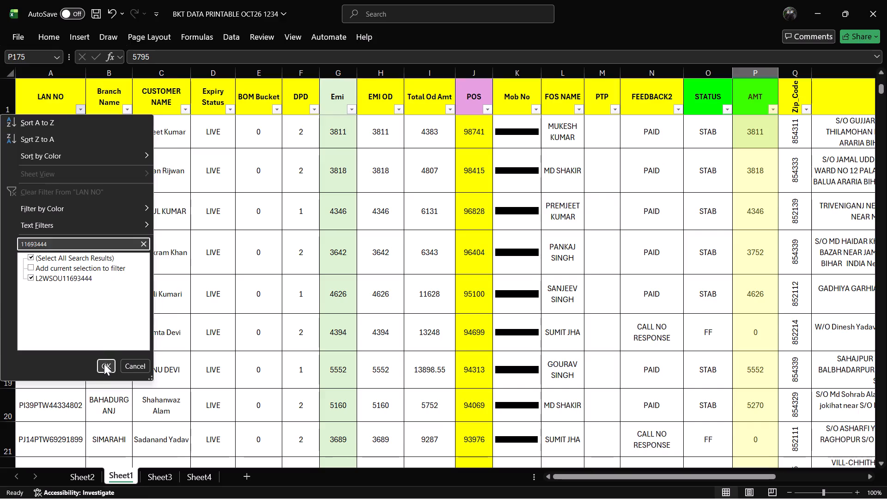
pyautogui.click(107, 366)
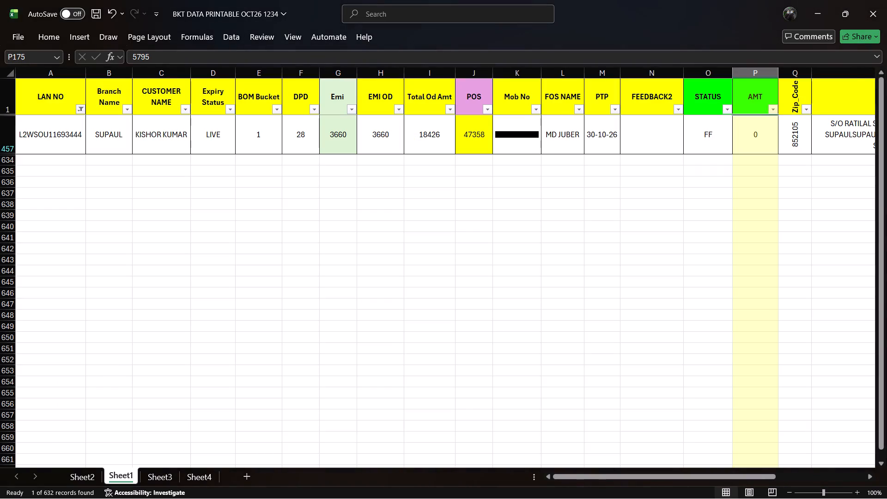
# Examine the SUPAUL customer's record in row 457 across its columns, from LAN NO through Asset Description.
pyautogui.click(566, 141)
pyautogui.press('Right')
pyautogui.press('Right')
pyautogui.press('Right')
pyautogui.press('Right')
pyautogui.press('Right')
pyautogui.press('Right')
pyautogui.press('Right')
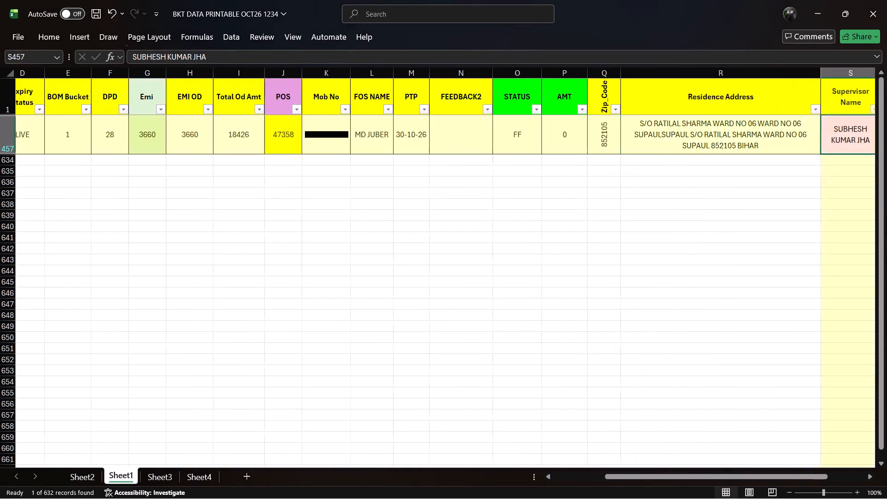
pyautogui.press('Right')
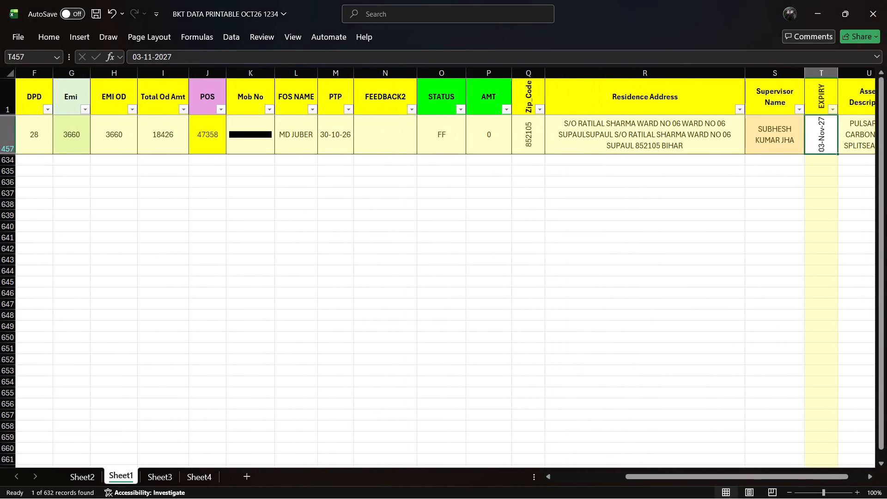
pyautogui.press('Left')
pyautogui.press('Left')
pyautogui.press('Left')
pyautogui.press('Left')
pyautogui.press('Left')
pyautogui.press('Left')
pyautogui.press('Left')
pyautogui.press('Left')
pyautogui.press('Left')
pyautogui.press('Left')
pyautogui.press('Left')
pyautogui.press('Left')
pyautogui.press('Left')
pyautogui.press('Left')
pyautogui.press('Left')
pyautogui.press('Left')
pyautogui.press('Left')
pyautogui.press('Left')
pyautogui.press('Left')
pyautogui.press('Left')
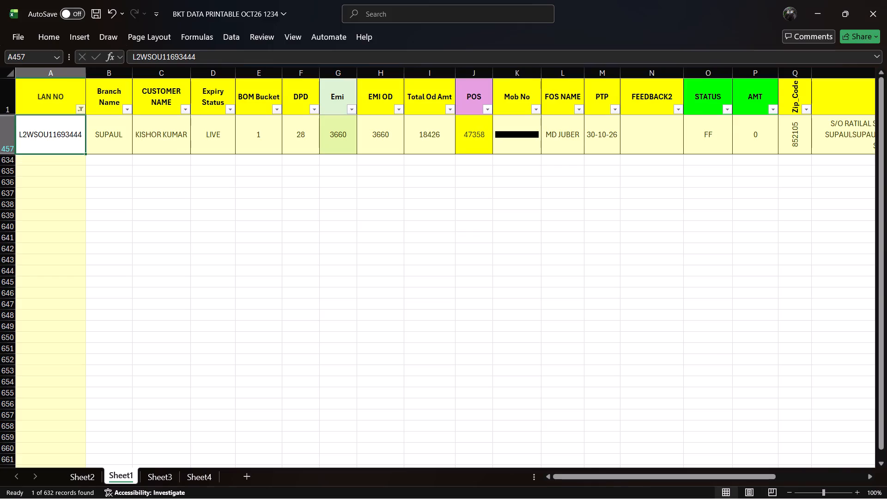
pyautogui.press('Right')
pyautogui.press('Right')
pyautogui.press('Right')
pyautogui.press('Right')
pyautogui.press('Right')
pyautogui.press('Right')
pyautogui.press('Right')
pyautogui.press('Right')
pyautogui.press('Right')
pyautogui.press('Right')
pyautogui.press('Right')
pyautogui.press('Right')
pyautogui.press('Right')
pyautogui.press('Right')
pyautogui.press('Right')
pyautogui.press('Right')
pyautogui.press('Right')
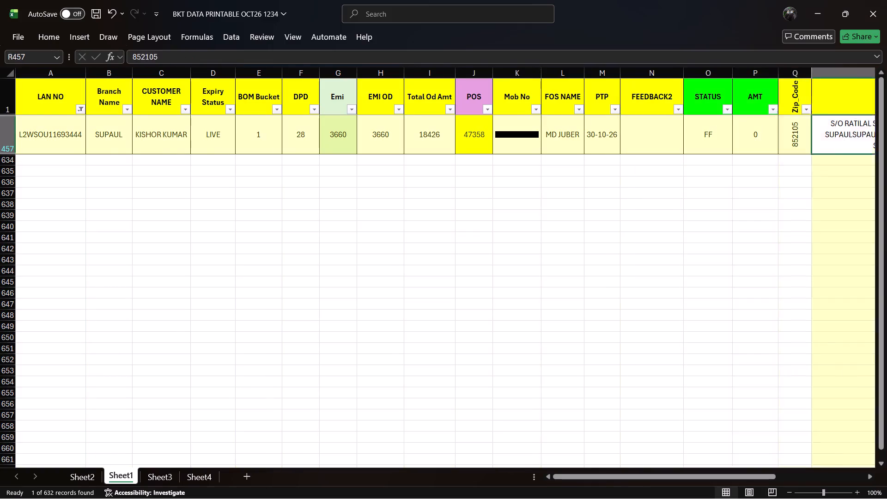
pyautogui.press('Right')
pyautogui.press('Right')
pyautogui.press('Right')
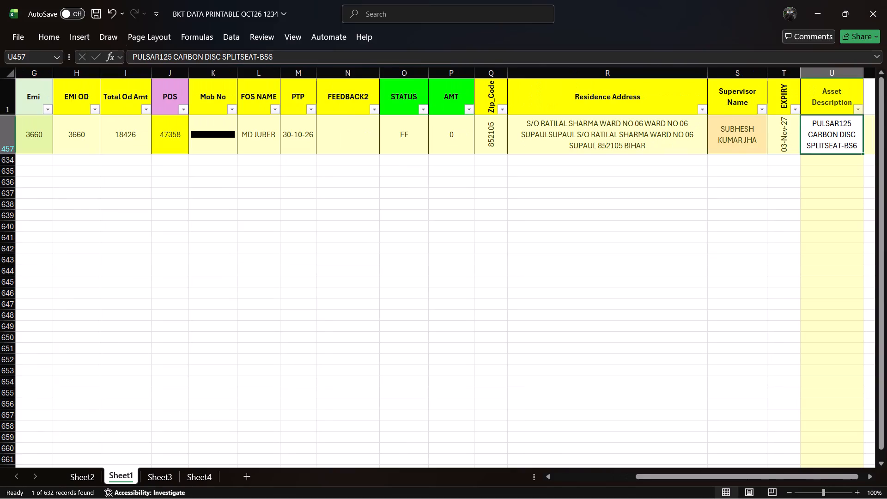
pyautogui.press('Left')
pyautogui.press('Left')
pyautogui.press('Left')
pyautogui.press('Left')
pyautogui.press('Left')
pyautogui.press('Left')
pyautogui.press('Left')
pyautogui.press('Left')
pyautogui.press('Left')
pyautogui.press('Left')
pyautogui.press('Left')
pyautogui.press('Left')
pyautogui.press('Left')
pyautogui.press('Left')
pyautogui.press('Left')
pyautogui.press('Left')
pyautogui.press('Left')
pyautogui.press('Left')
pyautogui.press('Left')
pyautogui.press('Left')
pyautogui.press('Left')
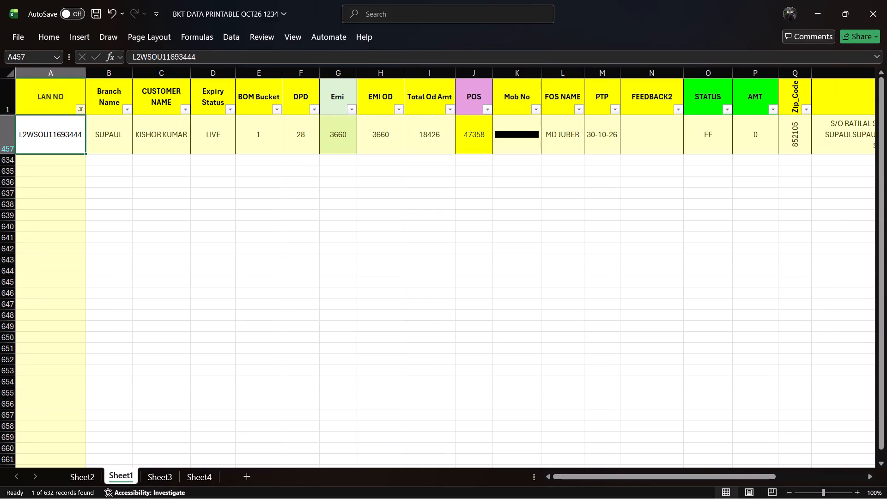
# Record PAID as FEEDBACK2 and STAB as STATUS for the SUPAUL customer in row 457.
pyautogui.press('Right')
pyautogui.press('Right')
pyautogui.press('Right')
pyautogui.press('Right')
pyautogui.press('Right')
pyautogui.press('Right')
pyautogui.press('Right')
pyautogui.press('Right')
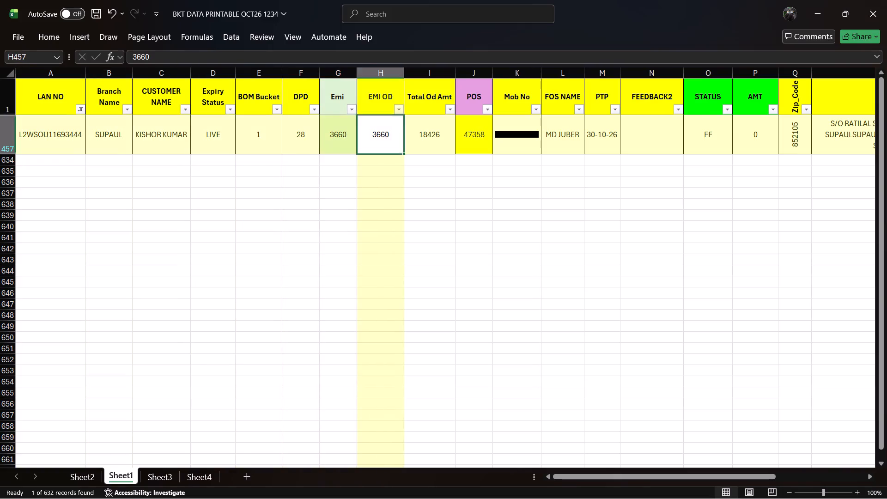
pyautogui.press('Right')
pyautogui.press('Right')
pyautogui.press('Right')
pyautogui.press('Right')
pyautogui.press('Right')
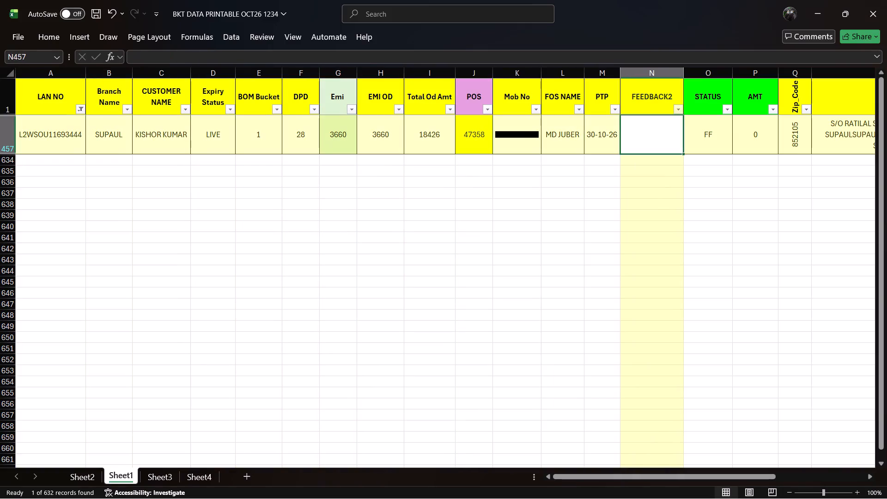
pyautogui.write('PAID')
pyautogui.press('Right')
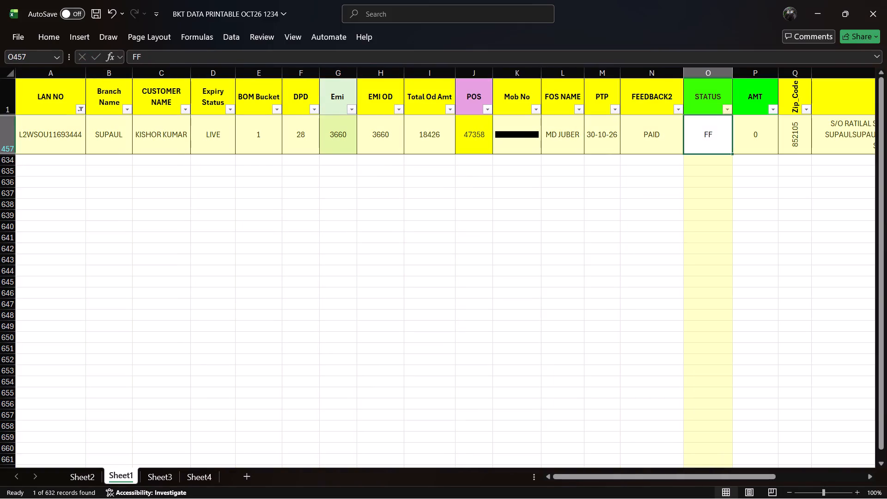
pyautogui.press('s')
# Copy row 457's Emi value of 3660 into its AMT cell and save the workbook.
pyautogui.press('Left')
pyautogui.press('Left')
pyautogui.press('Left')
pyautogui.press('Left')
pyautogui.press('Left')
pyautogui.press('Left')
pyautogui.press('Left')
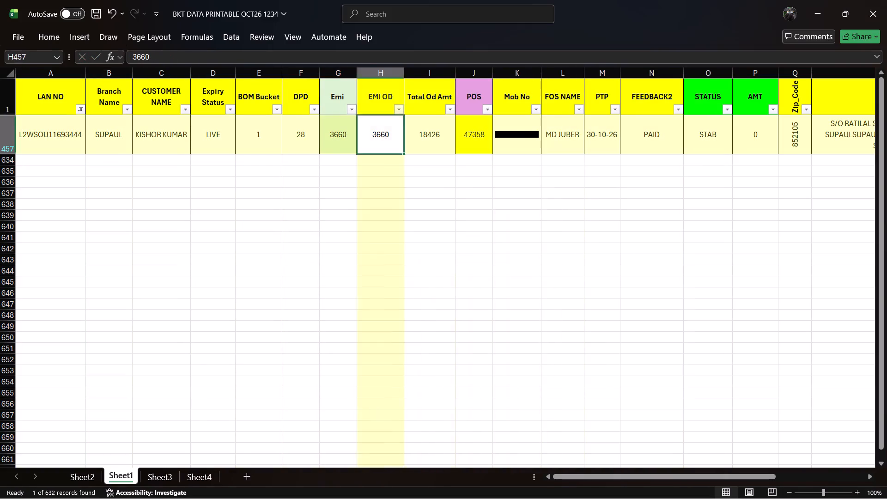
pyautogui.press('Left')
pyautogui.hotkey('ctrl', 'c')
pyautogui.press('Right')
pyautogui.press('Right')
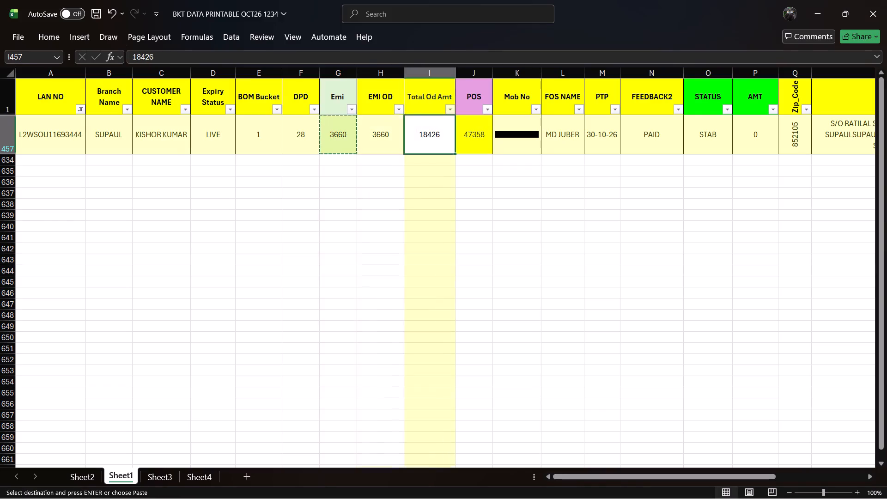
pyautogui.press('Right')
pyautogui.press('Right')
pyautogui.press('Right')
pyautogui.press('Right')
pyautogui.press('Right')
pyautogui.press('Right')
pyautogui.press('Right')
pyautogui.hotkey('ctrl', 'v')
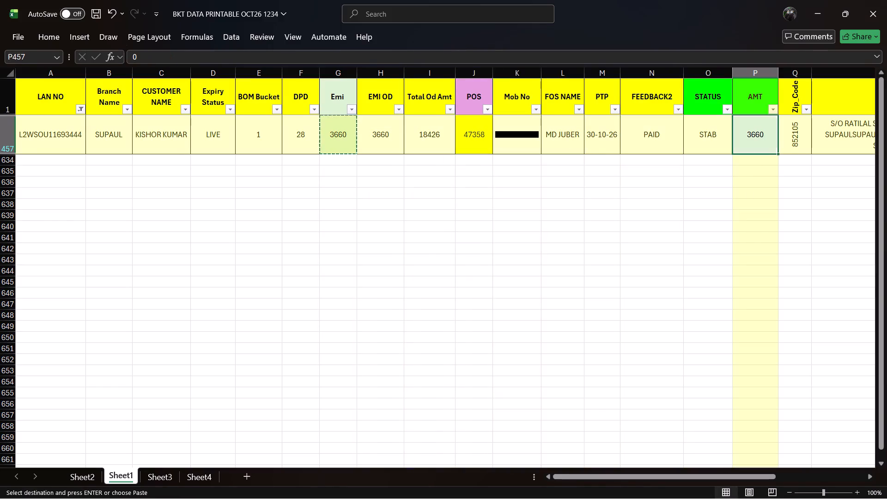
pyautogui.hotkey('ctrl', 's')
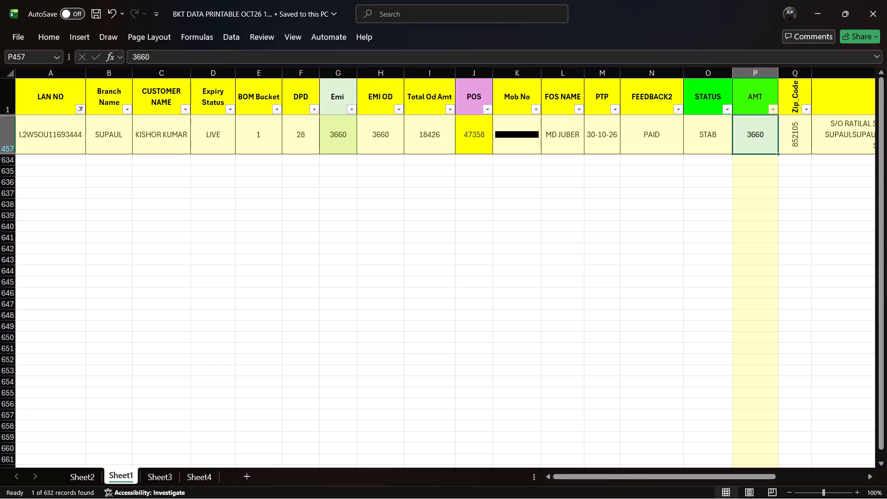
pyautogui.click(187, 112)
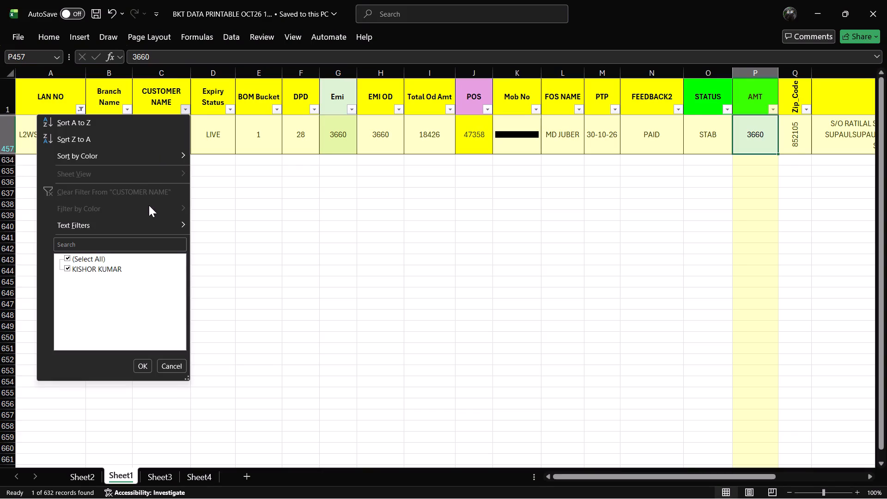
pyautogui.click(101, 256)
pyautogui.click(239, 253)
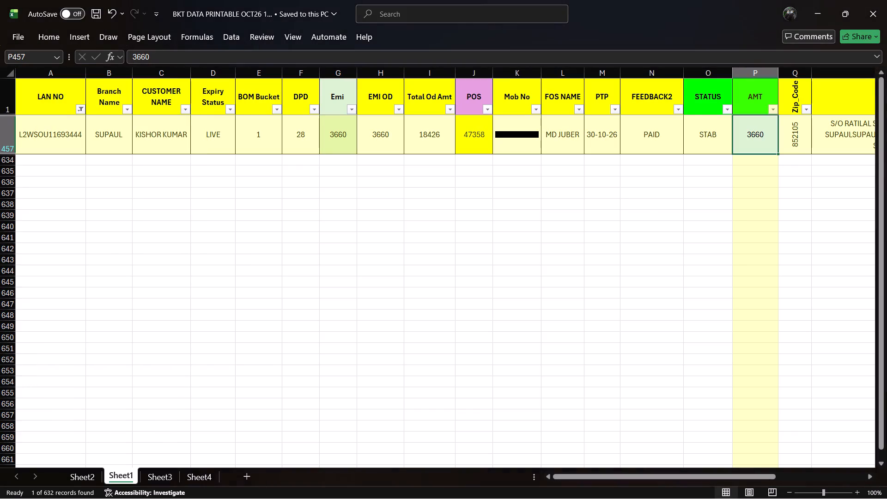
# Clear the LAN NO filter so all records are shown, keeping the header row's filters available.
pyautogui.hotkey('ctrl', 'shift', 'l')
pyautogui.hotkey('ctrl', 'shift', 'l')
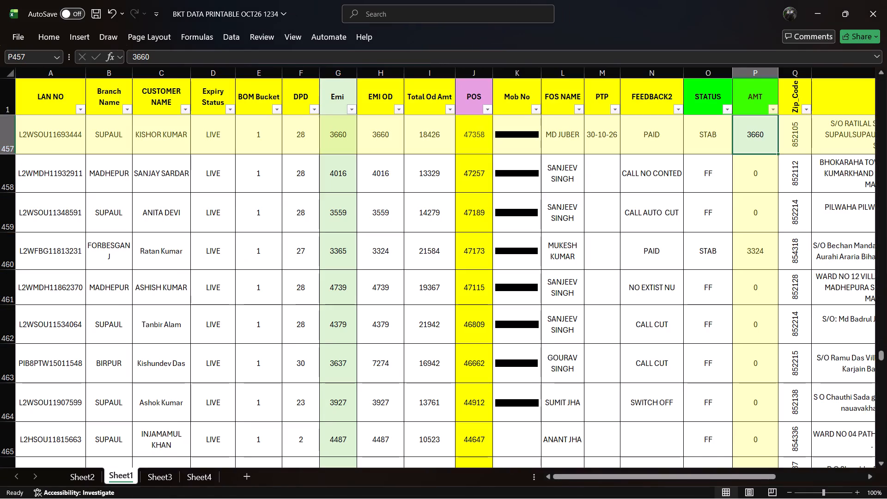
# Filter the CUSTOMER NAME column by the search term JAKIR and bring the matching record into view.
pyautogui.click(182, 139)
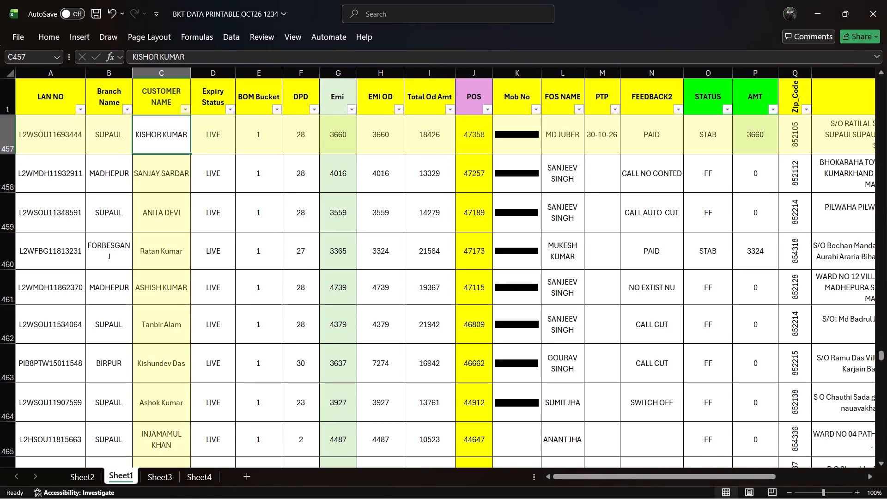
pyautogui.click(184, 110)
pyautogui.click(92, 255)
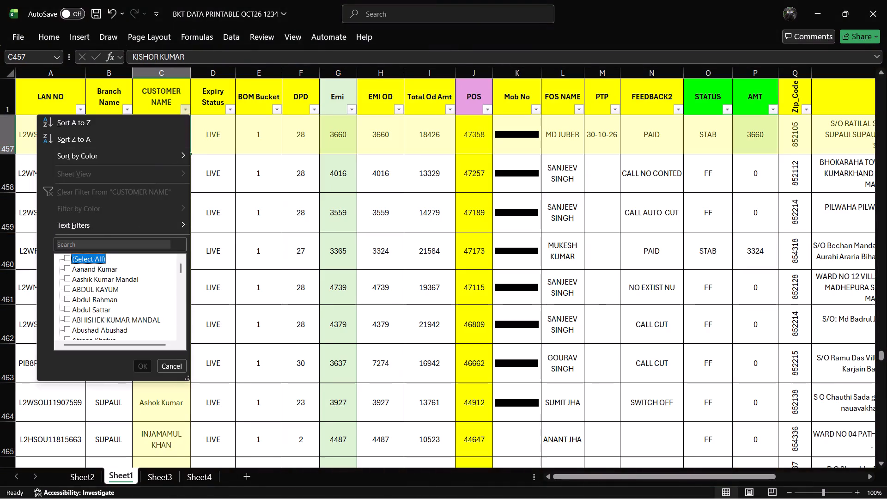
pyautogui.click(82, 240)
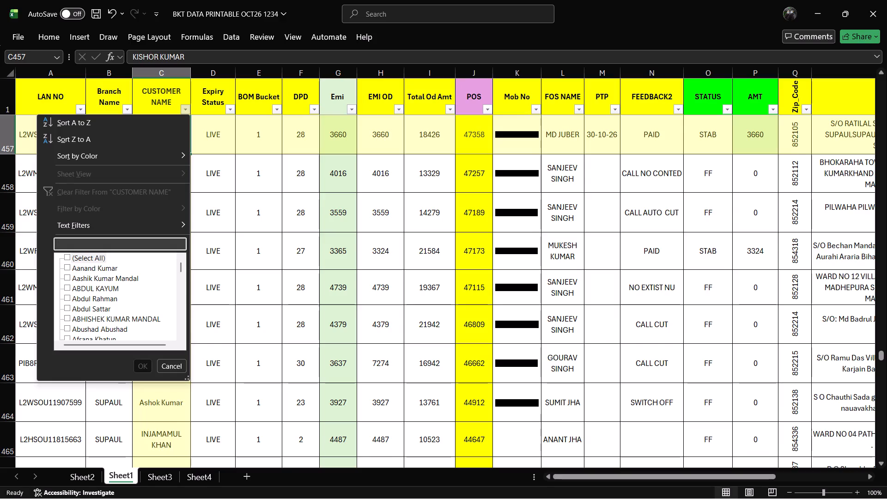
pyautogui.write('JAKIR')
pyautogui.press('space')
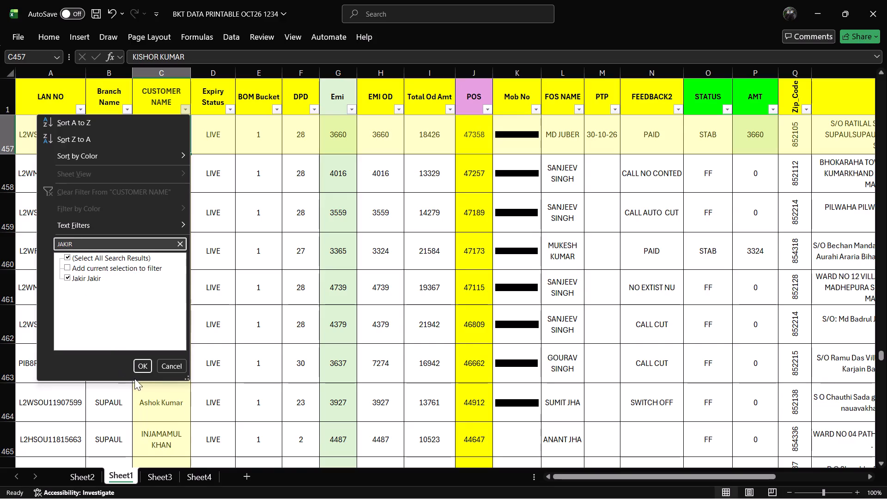
pyautogui.click(146, 367)
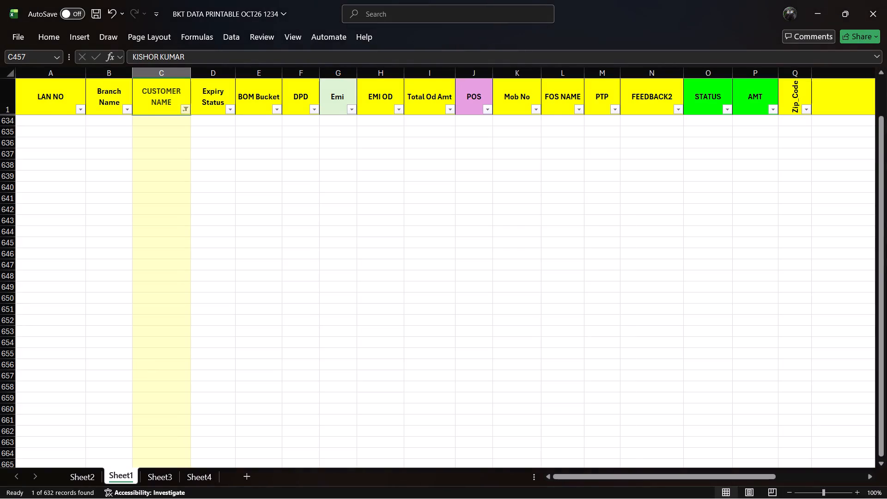
pyautogui.press('Up')
pyautogui.press('Up')
pyautogui.press('Up')
pyautogui.press('Up')
pyautogui.press('Up')
pyautogui.press('Up')
pyautogui.press('Up')
pyautogui.press('Up')
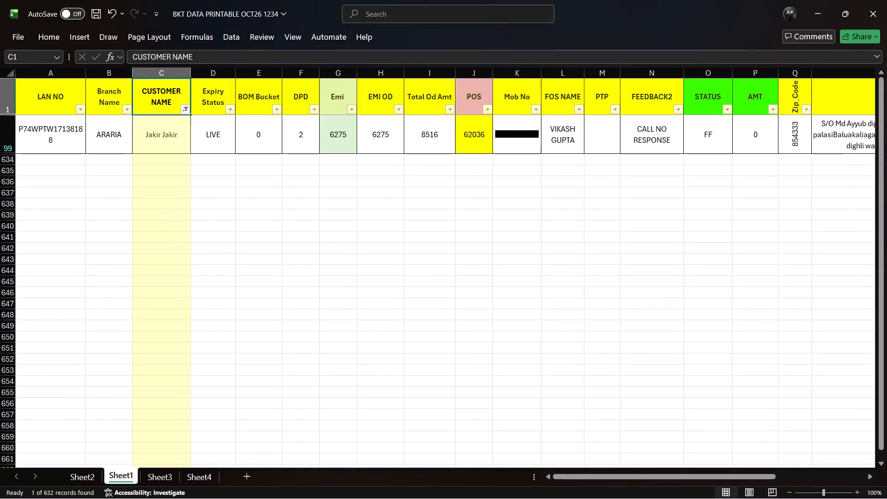
# Record PAID as FEEDBACK2 and STAB as STATUS for the ARARIA customer in row 99.
pyautogui.click(646, 143)
pyautogui.press('BackSpace')
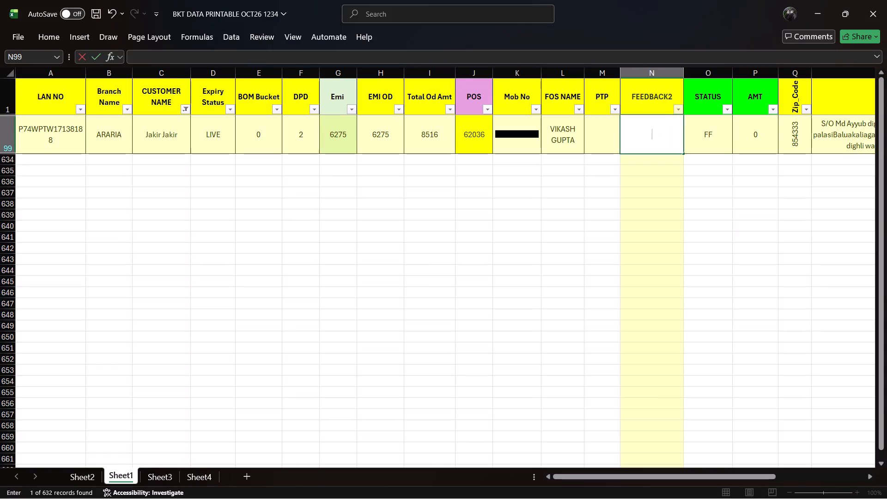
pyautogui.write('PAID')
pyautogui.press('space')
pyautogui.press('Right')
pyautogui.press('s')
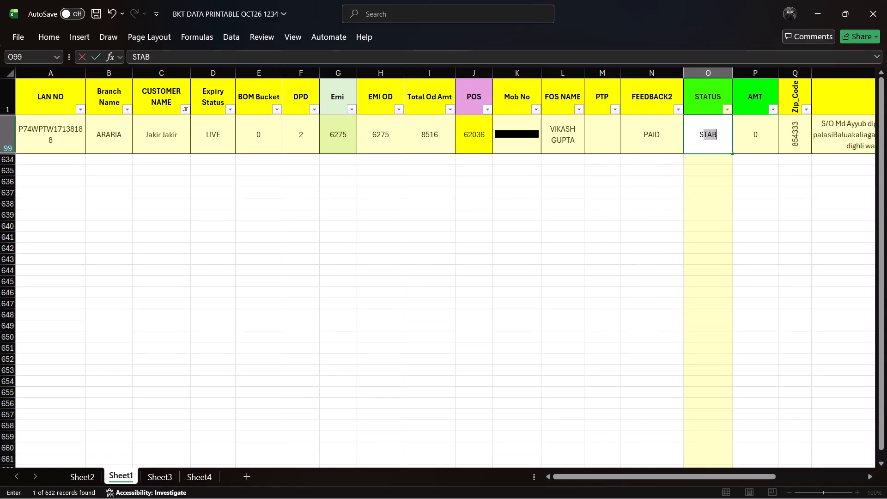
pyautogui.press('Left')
# Copy row 99's Emi value of 6275 into its AMT cell and save the workbook.
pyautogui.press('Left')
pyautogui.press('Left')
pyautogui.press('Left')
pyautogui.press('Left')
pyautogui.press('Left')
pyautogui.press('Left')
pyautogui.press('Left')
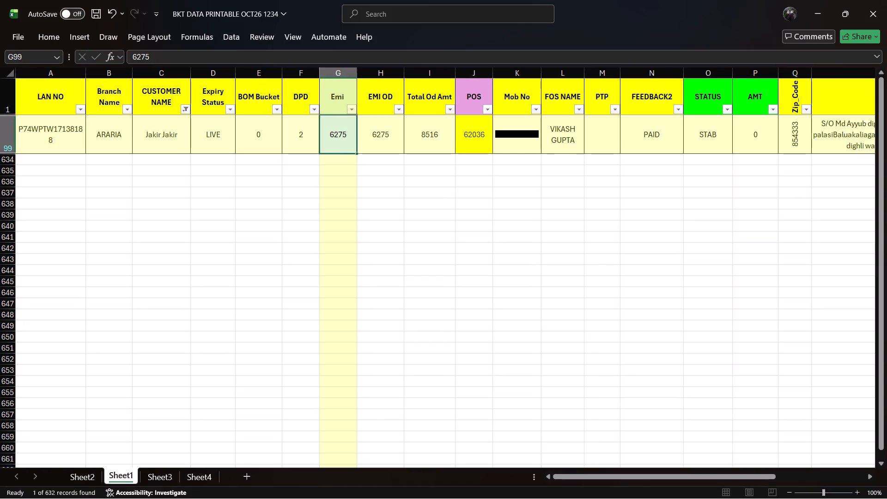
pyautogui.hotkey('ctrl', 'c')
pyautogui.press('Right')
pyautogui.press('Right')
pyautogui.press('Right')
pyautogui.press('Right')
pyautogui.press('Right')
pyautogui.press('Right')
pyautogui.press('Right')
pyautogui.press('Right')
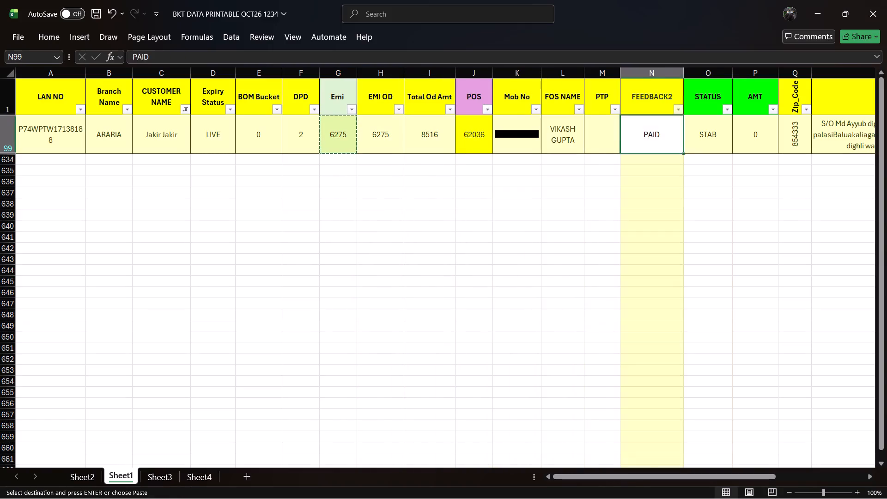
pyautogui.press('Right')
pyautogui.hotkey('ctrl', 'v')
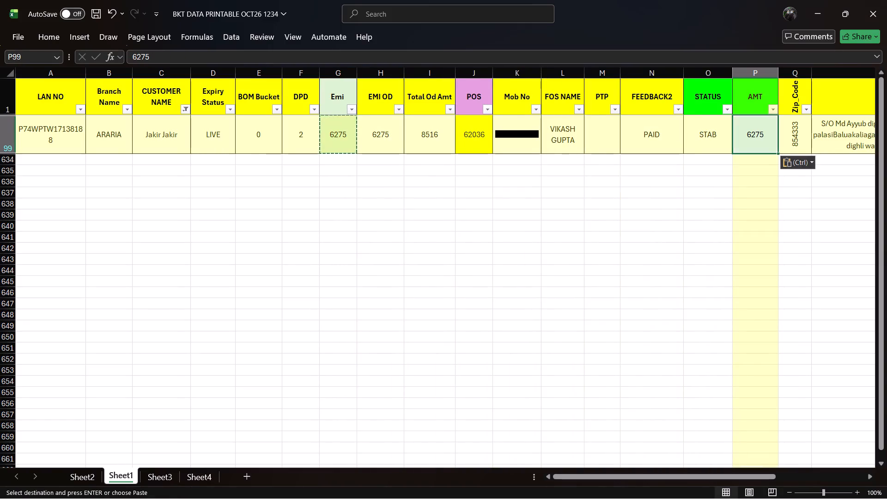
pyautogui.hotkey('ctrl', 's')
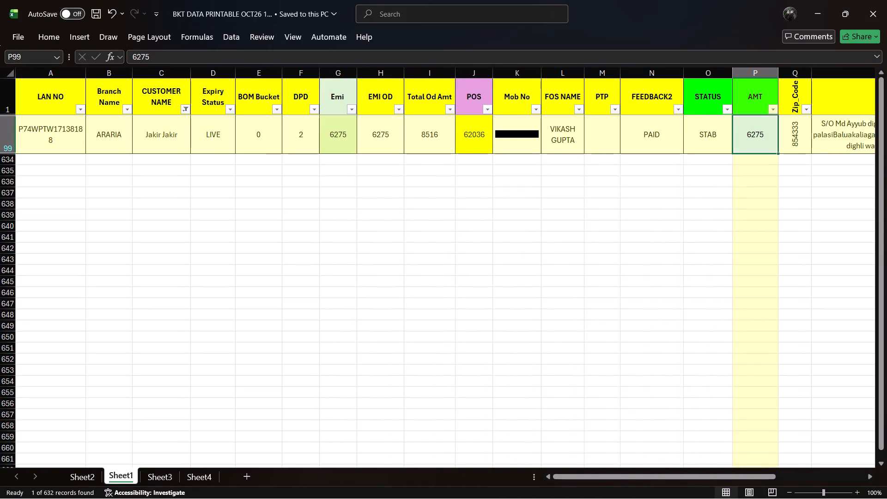
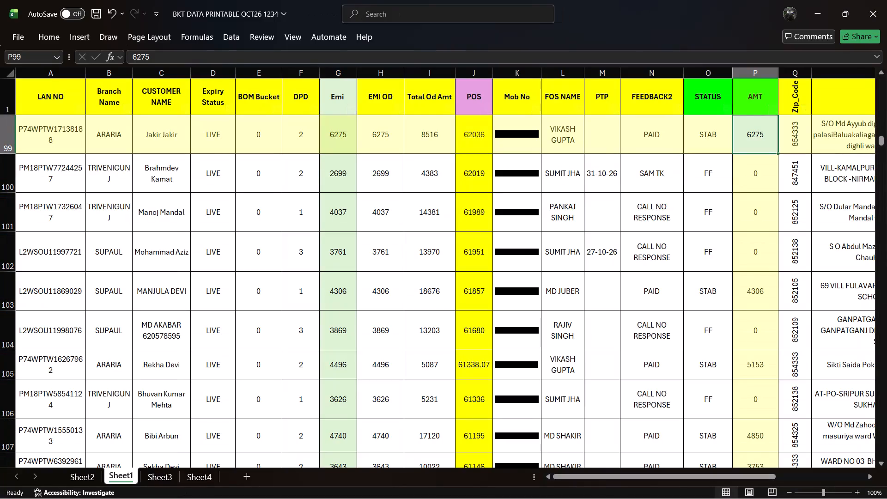
# Turn on the header row's filters and filter the STATUS column to show only FF records.
pyautogui.hotkey('ctrl', 'shift', 'l')
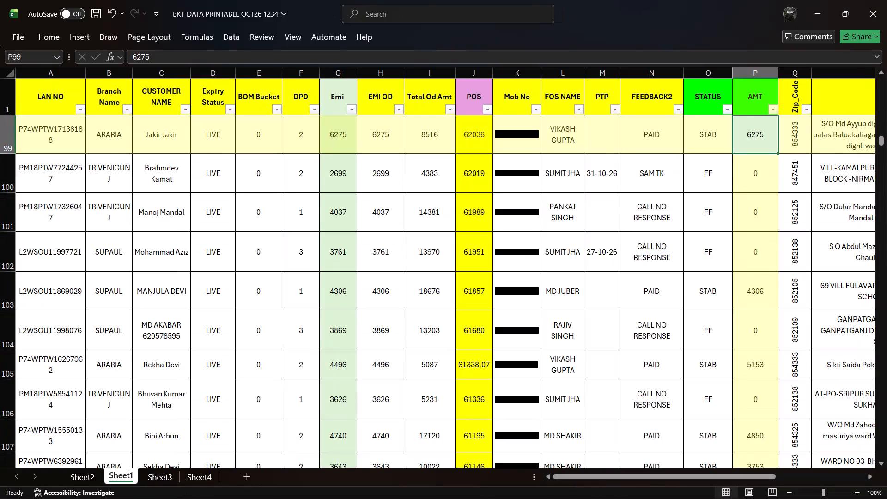
pyautogui.click(729, 110)
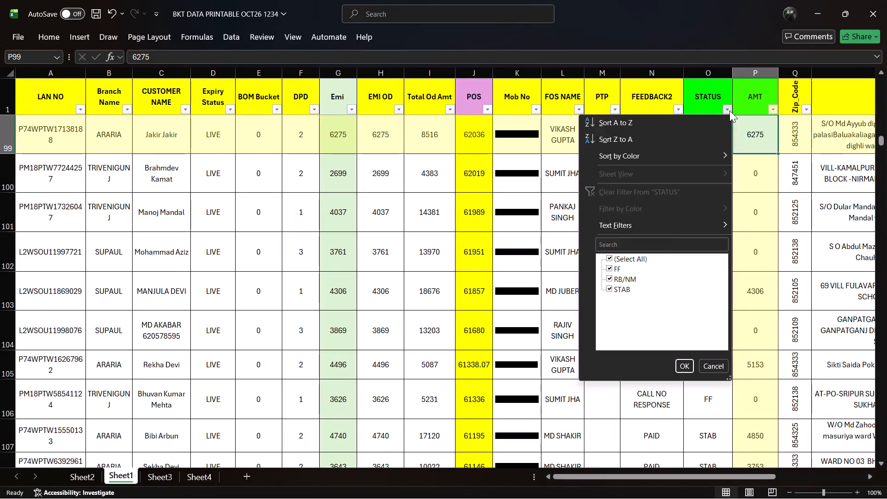
pyautogui.click(632, 256)
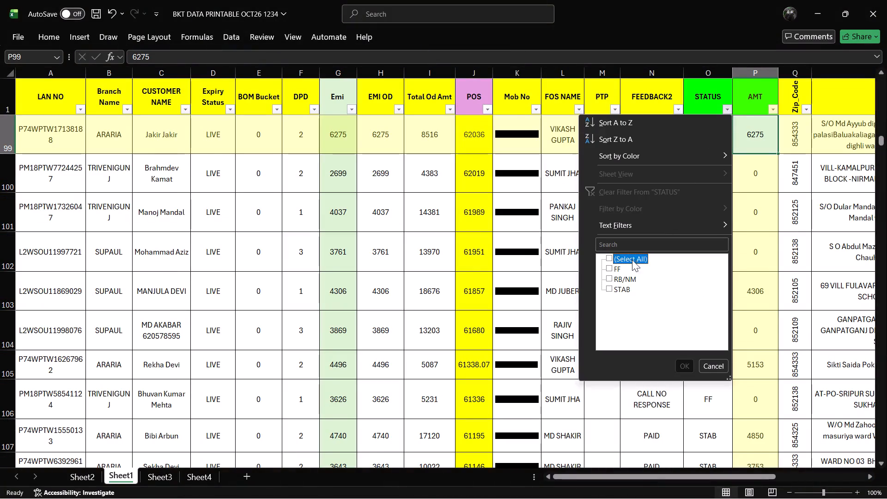
pyautogui.click(632, 271)
pyautogui.click(632, 271)
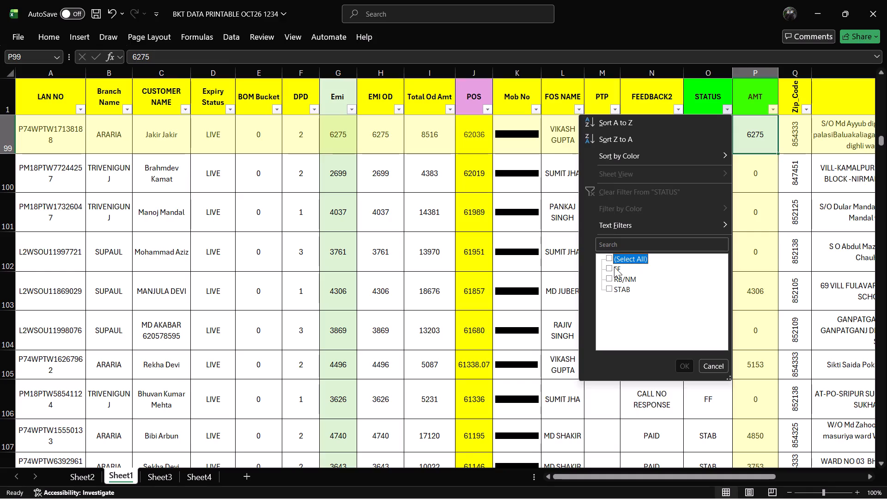
pyautogui.click(612, 267)
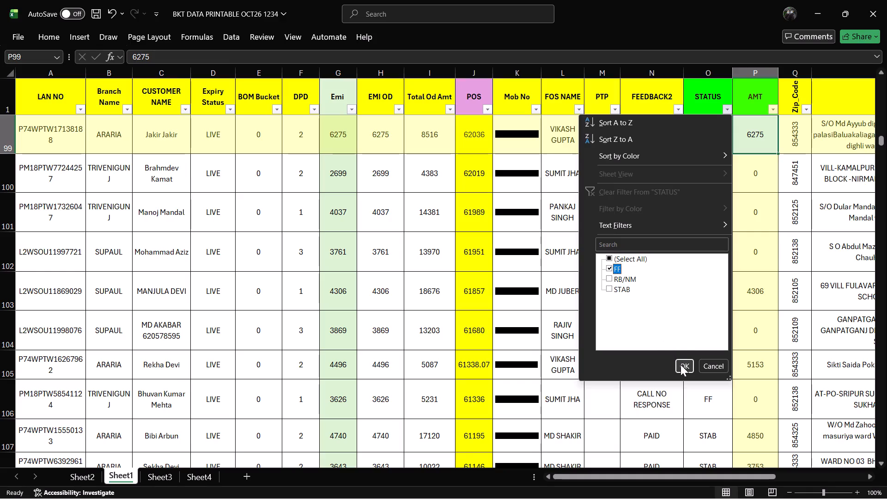
pyautogui.click(680, 365)
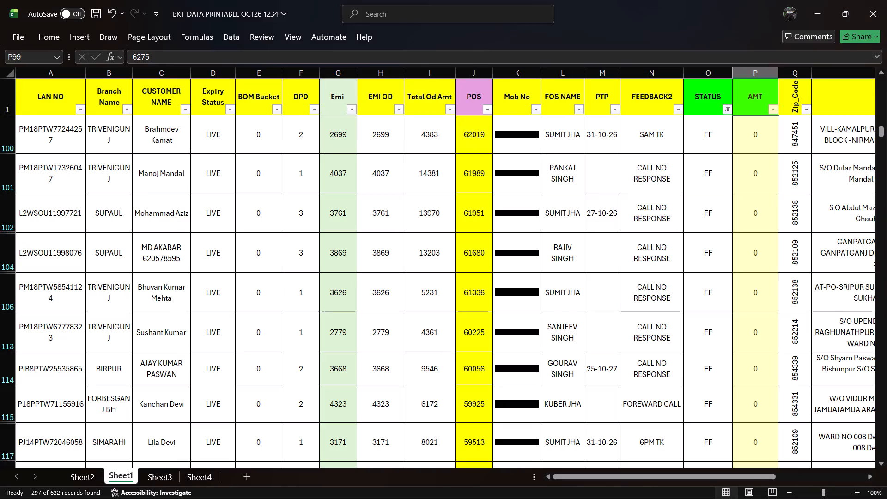
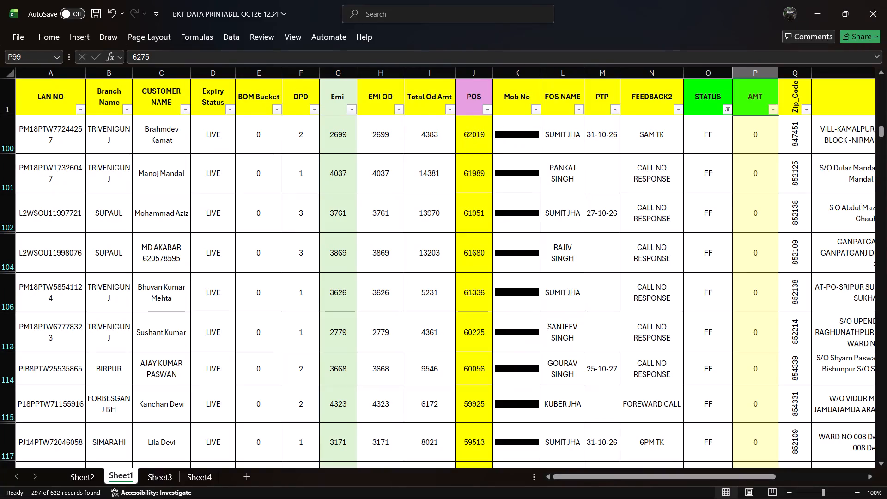
# Review the fields of the FF record in row 100, from LAN NO across to AMT.
pyautogui.click(645, 133)
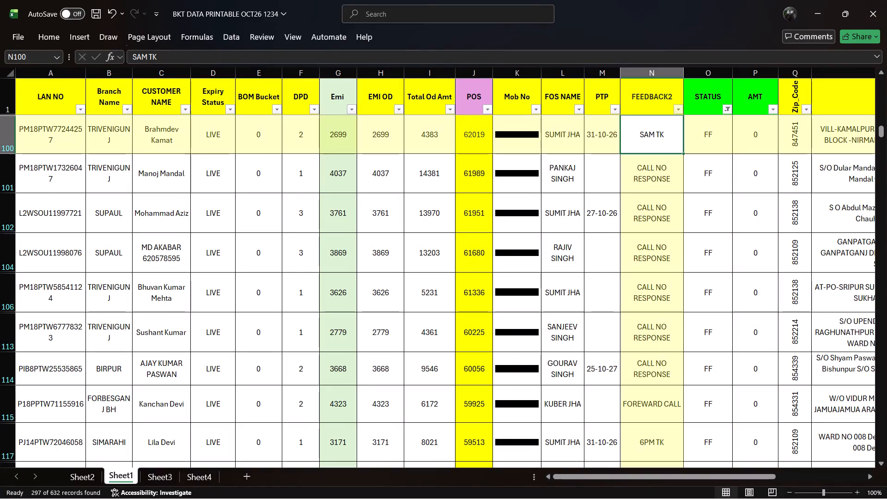
pyautogui.press('Right')
pyautogui.press('Right')
pyautogui.press('Left')
pyautogui.press('Left')
pyautogui.press('Left')
pyautogui.press('Left')
pyautogui.press('Left')
pyautogui.press('Left')
pyautogui.press('Left')
pyautogui.press('Left')
pyautogui.press('Left')
pyautogui.press('Left')
pyautogui.press('Left')
pyautogui.press('Left')
pyautogui.press('Left')
pyautogui.press('Left')
pyautogui.press('Left')
pyautogui.press('Left')
pyautogui.press('Left')
pyautogui.press('Left')
pyautogui.press('Left')
pyautogui.press('Left')
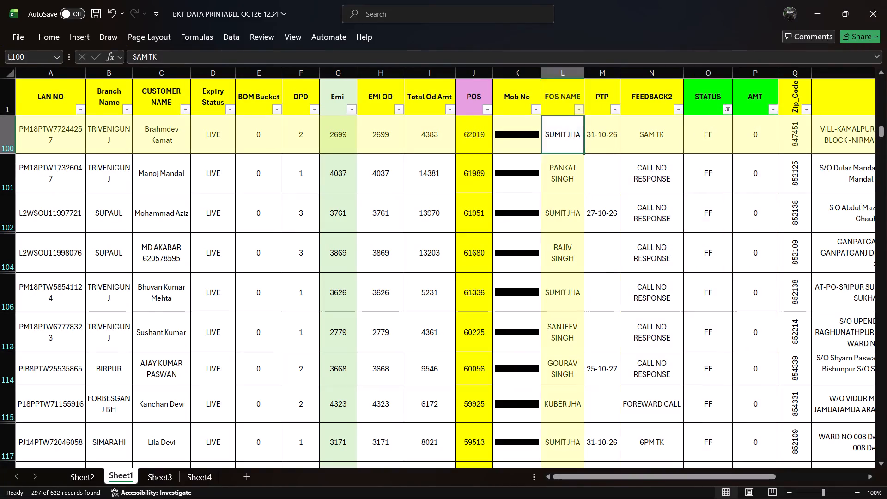
pyautogui.press('Right')
pyautogui.press('Right')
pyautogui.press('Right')
pyautogui.press('Right')
pyautogui.press('Right')
pyautogui.press('Right')
pyautogui.press('Right')
pyautogui.press('Right')
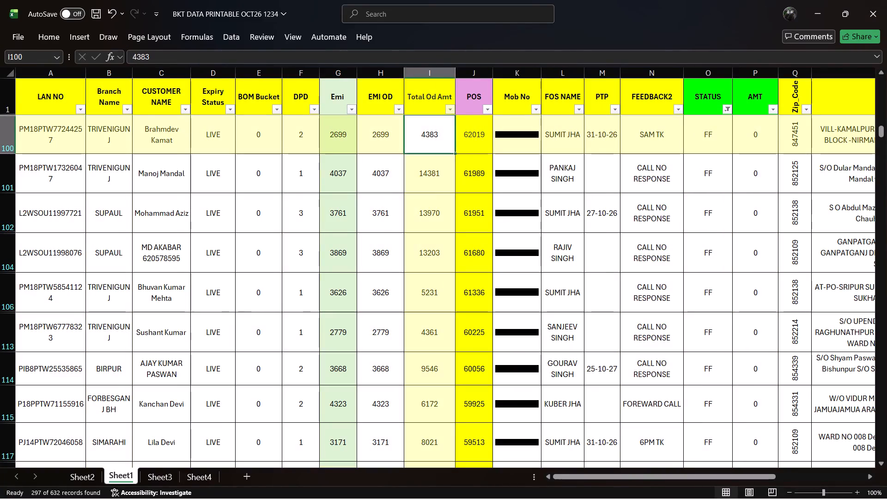
pyautogui.press('Right')
pyautogui.press('Right')
pyautogui.press('Right')
pyautogui.press('Right')
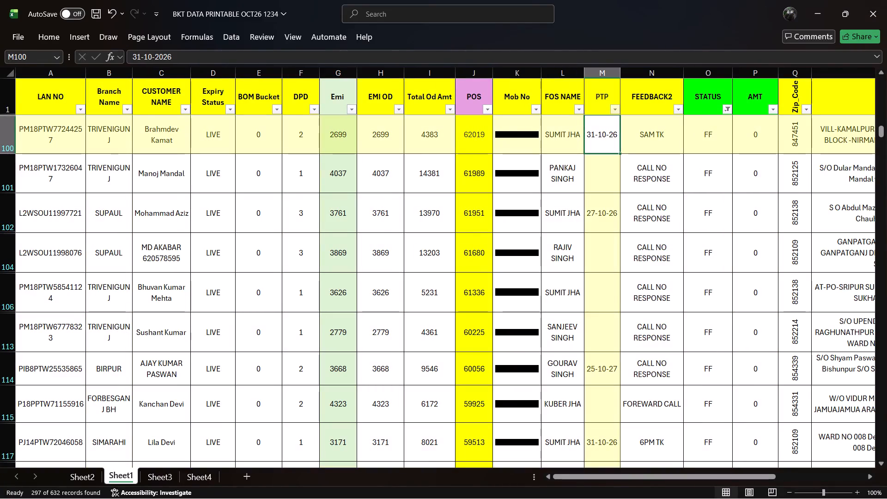
# Examine the PTP column of the filtered FF records from row 100 back up to the first record.
pyautogui.press('Up')
pyautogui.press('Up')
pyautogui.press('Up')
pyautogui.press('Up')
pyautogui.press('Up')
pyautogui.press('Up')
pyautogui.press('Up')
pyautogui.press('Up')
pyautogui.press('Up')
pyautogui.press('Up')
pyautogui.press('Up')
pyautogui.press('Up')
pyautogui.press('Up')
pyautogui.press('Up')
pyautogui.press('Up')
pyautogui.press('Up')
pyautogui.press('Up')
pyautogui.press('Up')
pyautogui.press('Up')
pyautogui.press('Up')
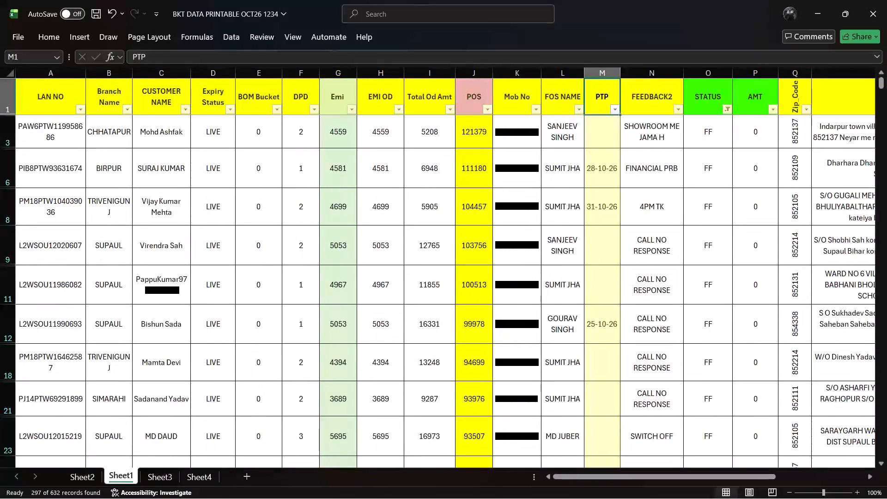
pyautogui.click(594, 131)
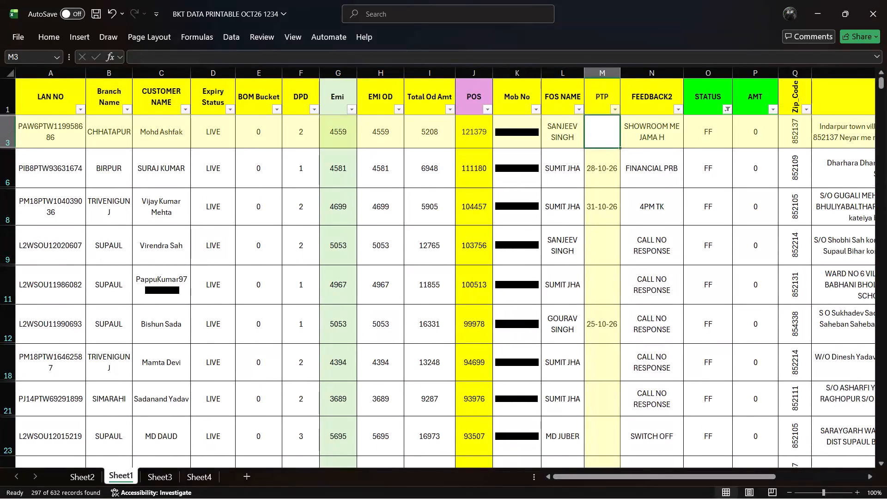
pyautogui.press('Down')
pyautogui.press('Up')
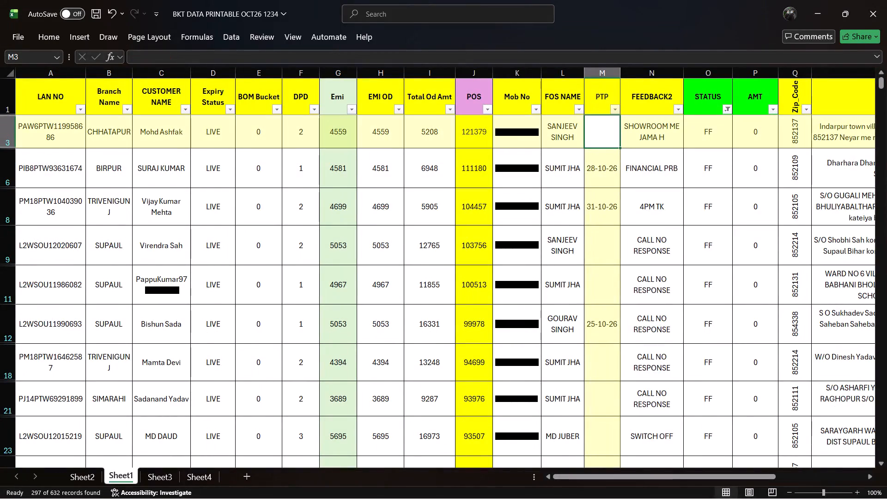
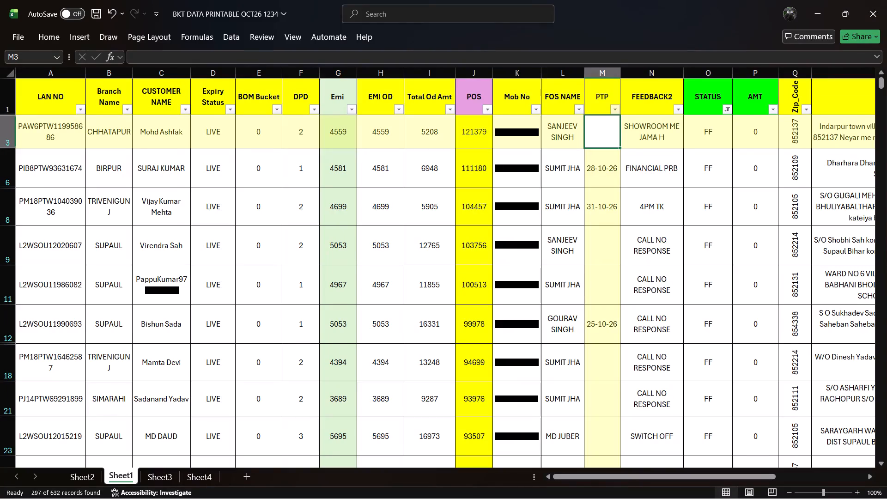
# Filter the FOS NAME column to the single agent whose name matches JU.
pyautogui.click(581, 114)
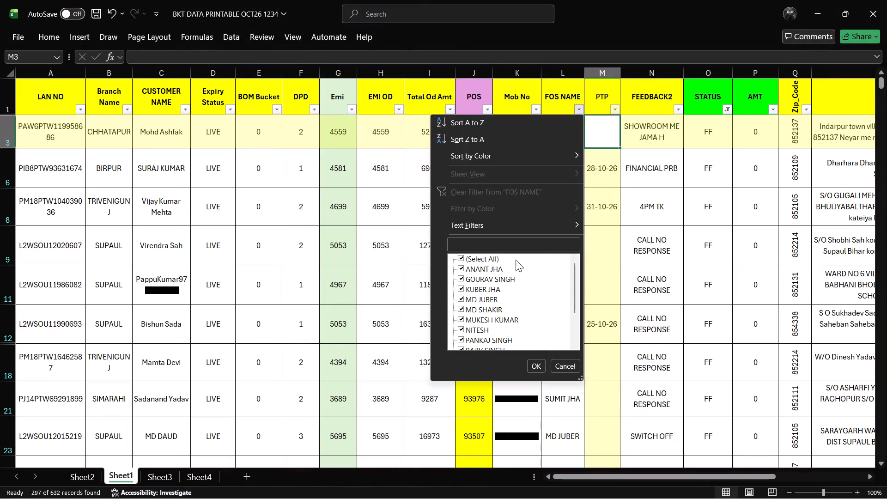
pyautogui.click(516, 260)
pyautogui.click(487, 258)
pyautogui.click(459, 247)
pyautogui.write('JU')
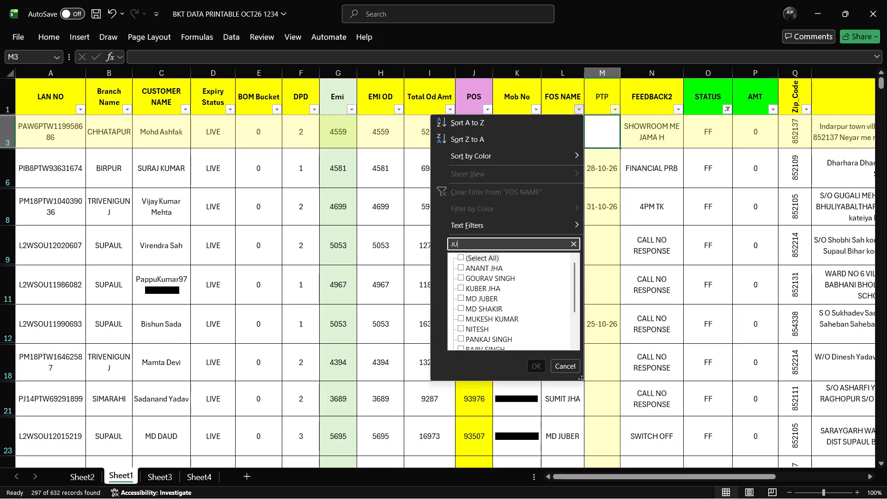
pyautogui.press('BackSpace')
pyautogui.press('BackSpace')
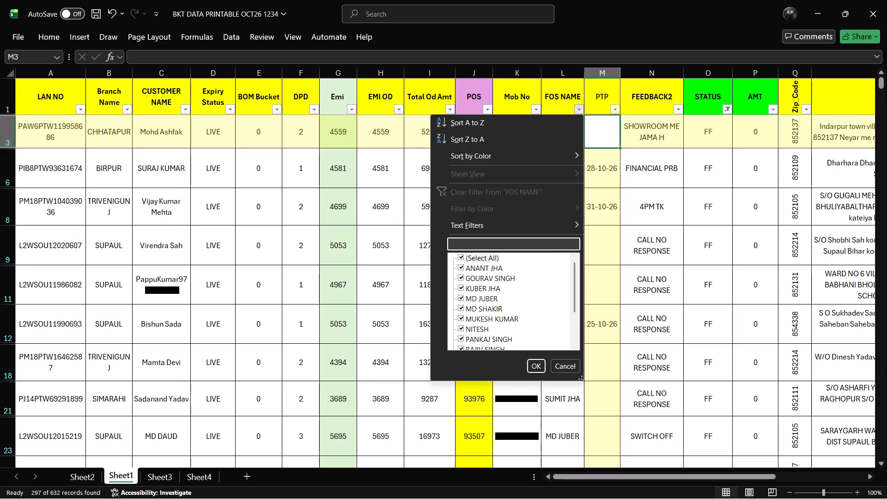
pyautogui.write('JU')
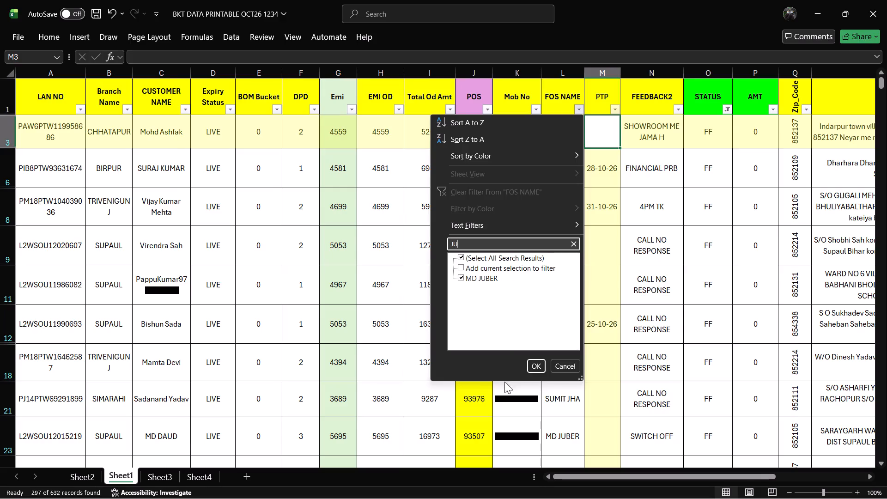
pyautogui.click(535, 364)
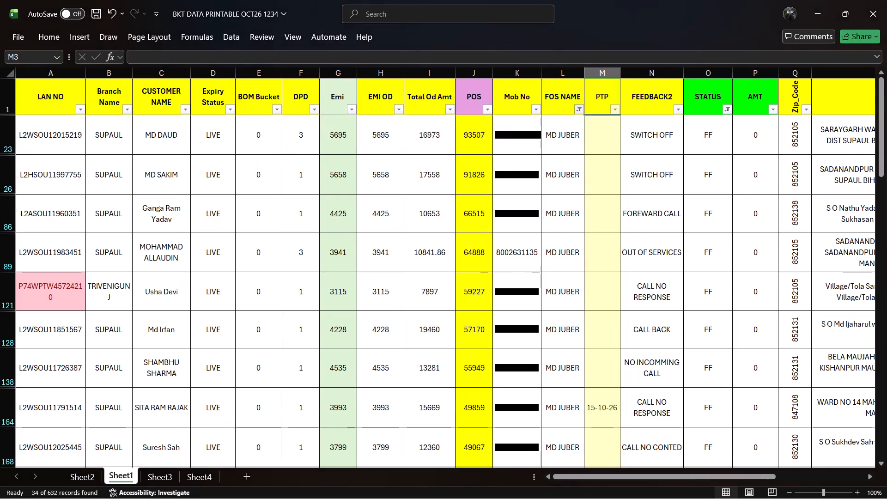
# Examine the CUSTOMER NAME column of the agent's filtered FF records from the first record down to row 389.
pyautogui.press('Up')
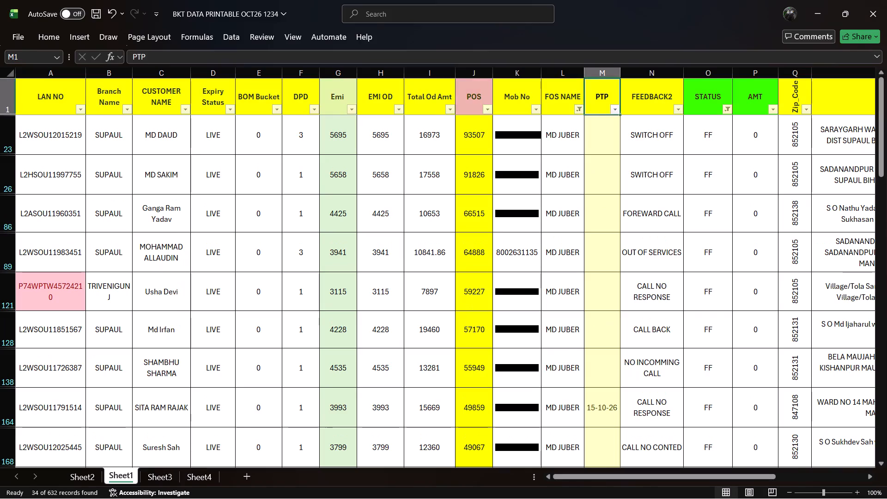
pyautogui.click(159, 147)
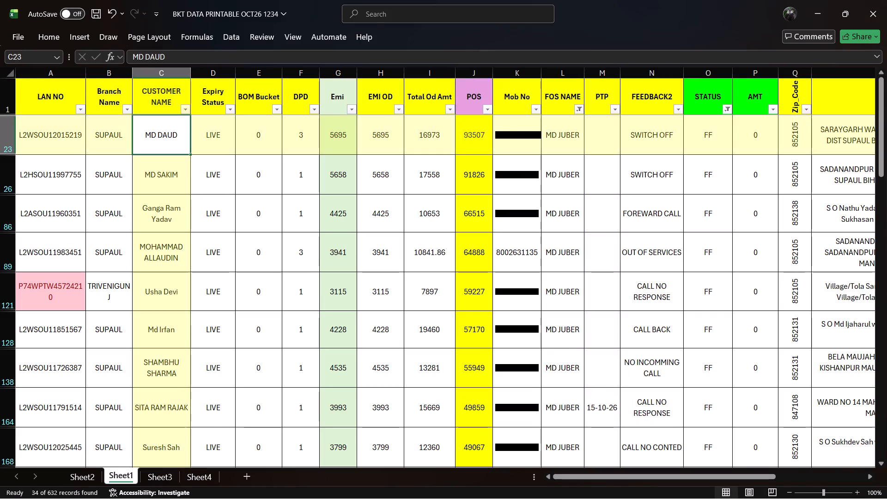
pyautogui.press('Down')
pyautogui.press('Down')
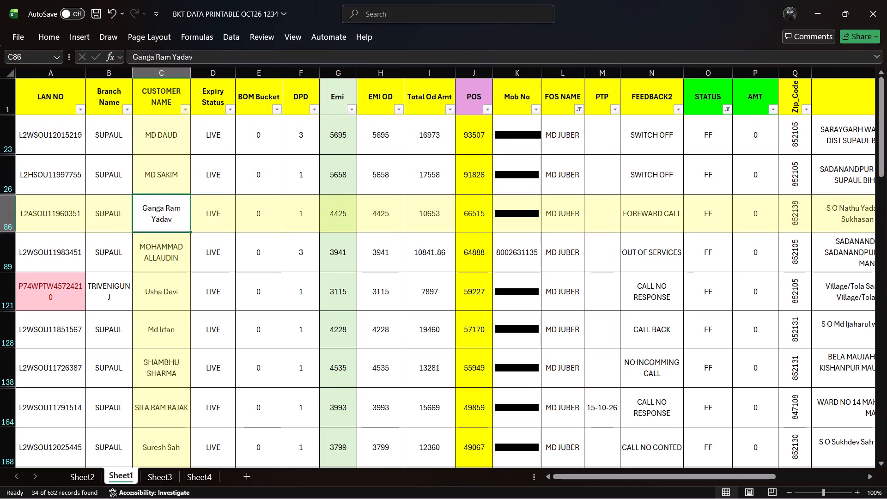
pyautogui.press('Down')
pyautogui.press('Down')
pyautogui.press('Down')
pyautogui.press('Down')
pyautogui.press('Down')
pyautogui.press('Down')
pyautogui.press('Down')
pyautogui.press('Down')
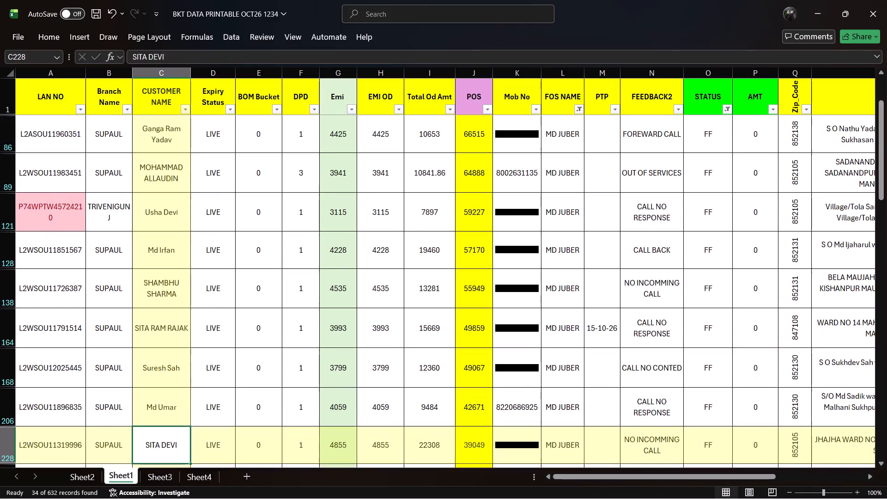
pyautogui.press('Down')
pyautogui.press('Down')
pyautogui.press('Down')
pyautogui.press('Down')
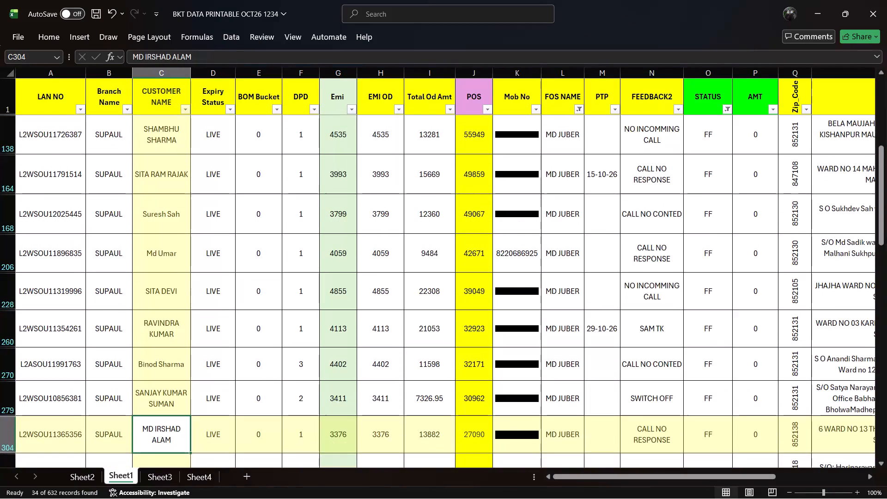
pyautogui.press('Down')
pyautogui.press('Down')
pyautogui.press('Down')
pyautogui.press('Down')
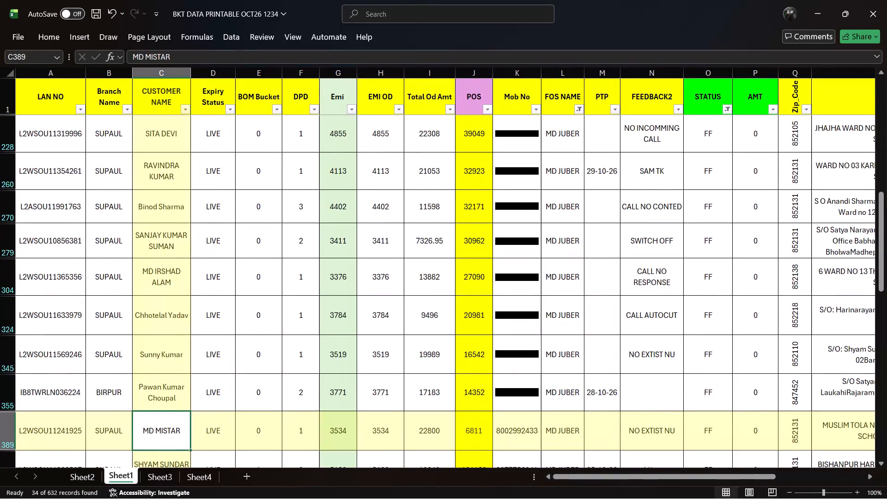
# Clear the PTP date of the BIRPUR customer in row 355.
pyautogui.press('Up')
pyautogui.press('Right')
pyautogui.press('Right')
pyautogui.press('Right')
pyautogui.press('Right')
pyautogui.press('Right')
pyautogui.press('Right')
pyautogui.press('Right')
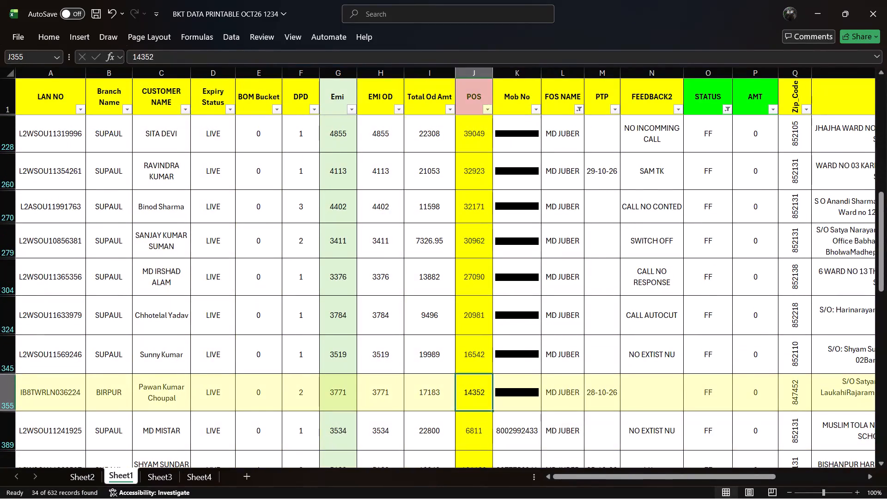
pyautogui.press('Right')
pyautogui.press('Right')
pyautogui.press('Right')
pyautogui.press('BackSpace')
# Enter PAID as FEEDBACK2 and STAB as STATUS for the customer in row 355.
pyautogui.press('Right')
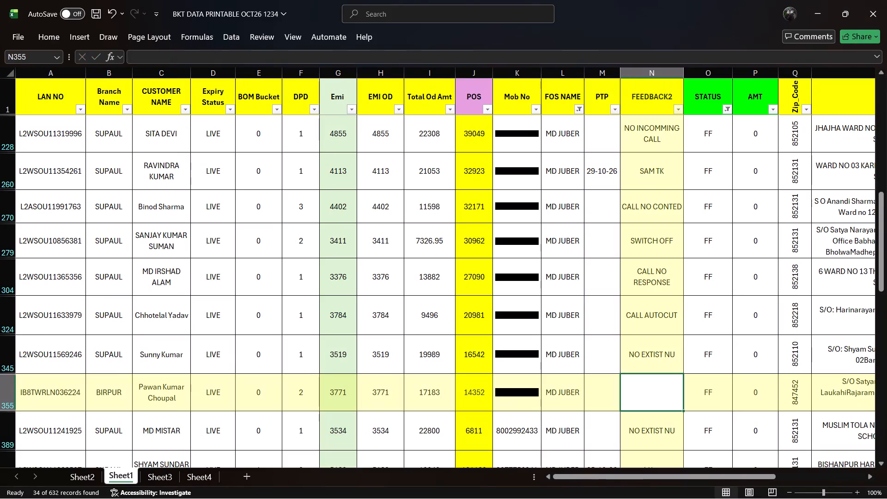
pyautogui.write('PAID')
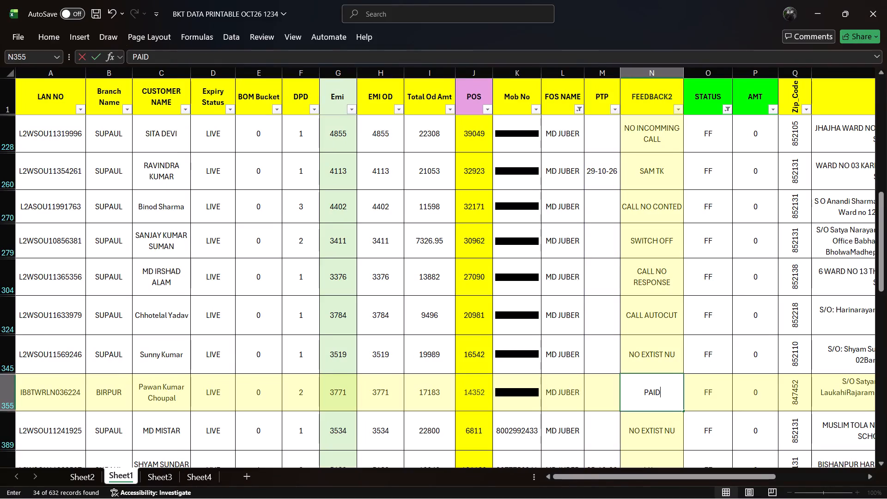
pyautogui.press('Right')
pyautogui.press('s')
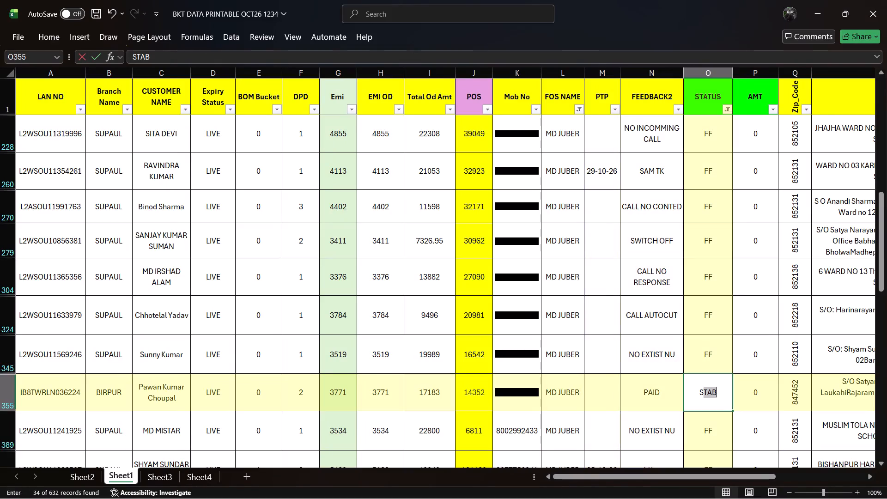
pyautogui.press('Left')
# Copy the Emi value 3771 of row 355 into its AMT cell.
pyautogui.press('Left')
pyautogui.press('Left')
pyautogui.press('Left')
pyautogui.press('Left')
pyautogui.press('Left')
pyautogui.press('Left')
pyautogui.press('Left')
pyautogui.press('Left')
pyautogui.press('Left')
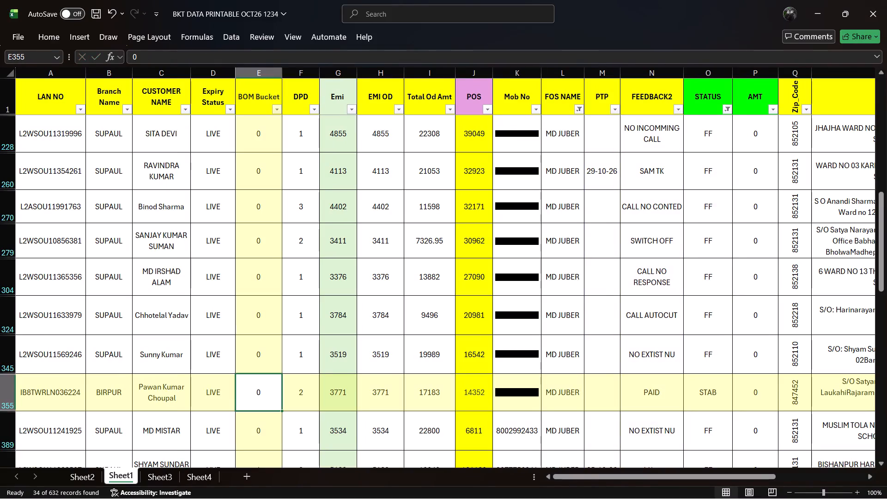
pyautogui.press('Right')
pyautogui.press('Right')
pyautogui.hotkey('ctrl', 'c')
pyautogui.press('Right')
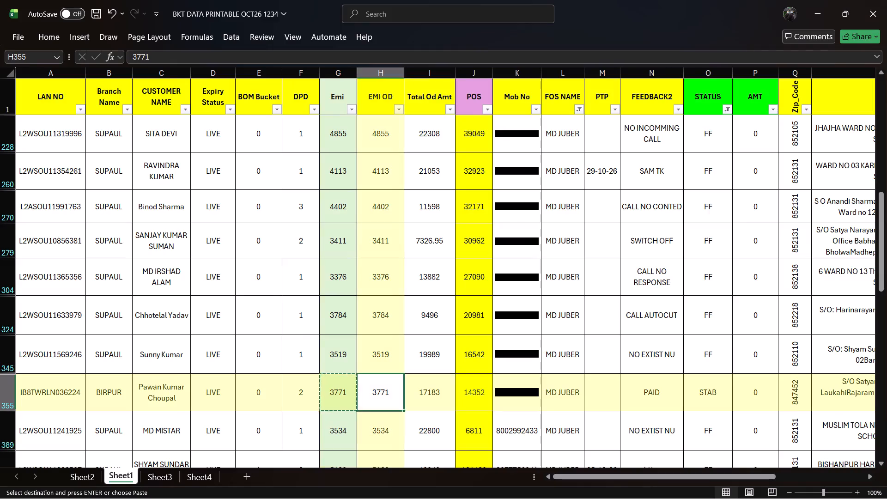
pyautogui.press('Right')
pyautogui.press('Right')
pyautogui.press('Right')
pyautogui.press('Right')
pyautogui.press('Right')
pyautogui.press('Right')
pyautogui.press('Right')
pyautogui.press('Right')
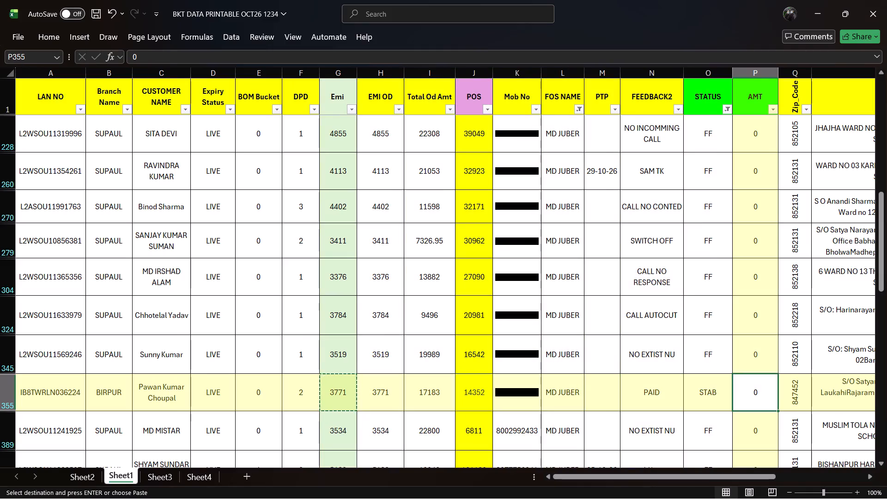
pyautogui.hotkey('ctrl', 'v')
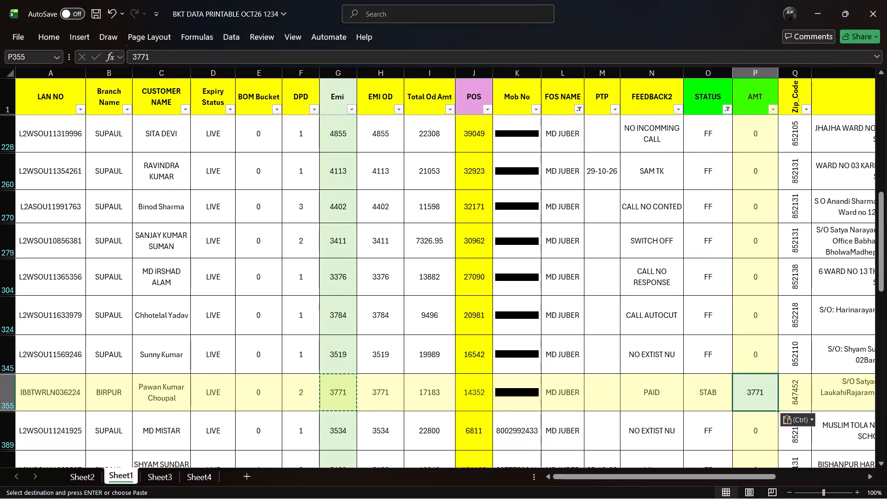
# Save the workbook.
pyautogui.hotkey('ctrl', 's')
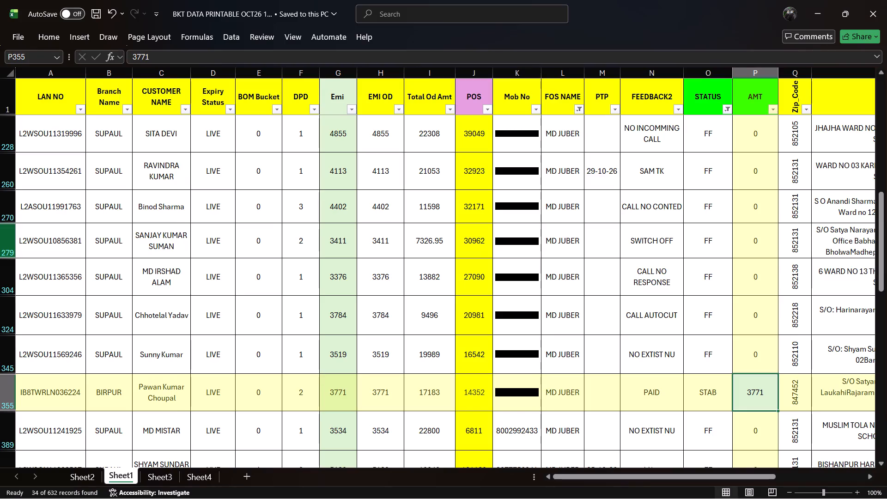
# Examine the agent's remaining filtered records from below row 355 to the end of the list.
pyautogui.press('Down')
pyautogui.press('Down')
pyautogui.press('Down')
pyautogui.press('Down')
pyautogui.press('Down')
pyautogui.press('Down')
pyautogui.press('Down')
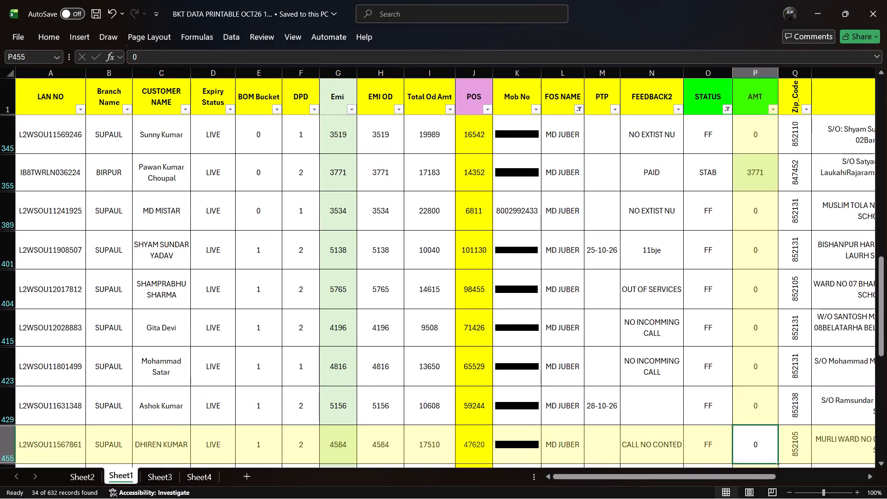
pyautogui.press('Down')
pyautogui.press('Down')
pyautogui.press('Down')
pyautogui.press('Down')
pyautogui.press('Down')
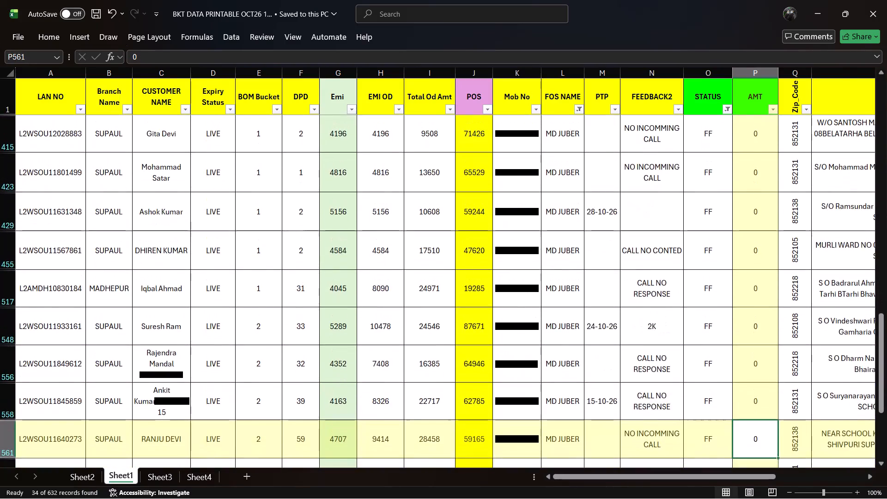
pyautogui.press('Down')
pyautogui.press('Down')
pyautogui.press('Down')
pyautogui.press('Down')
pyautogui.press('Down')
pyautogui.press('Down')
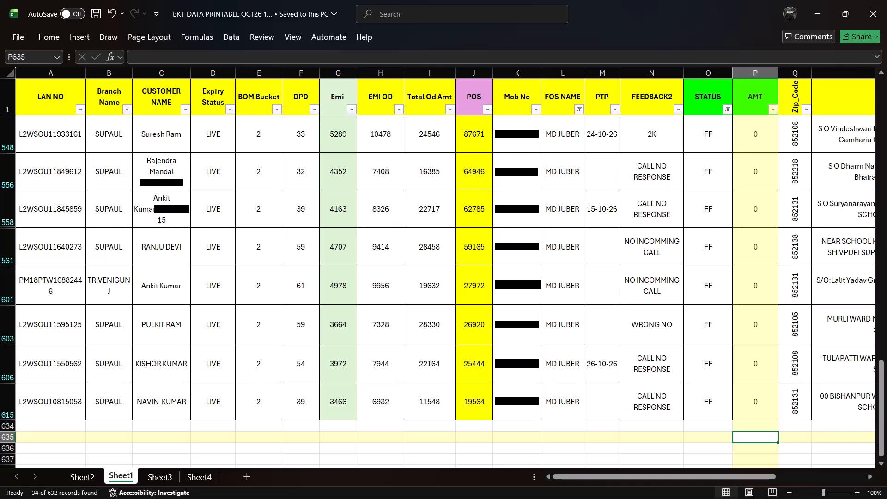
# Examine the CUSTOMER NAME column from the last filtered record in row 615 back up to the header.
pyautogui.click(170, 409)
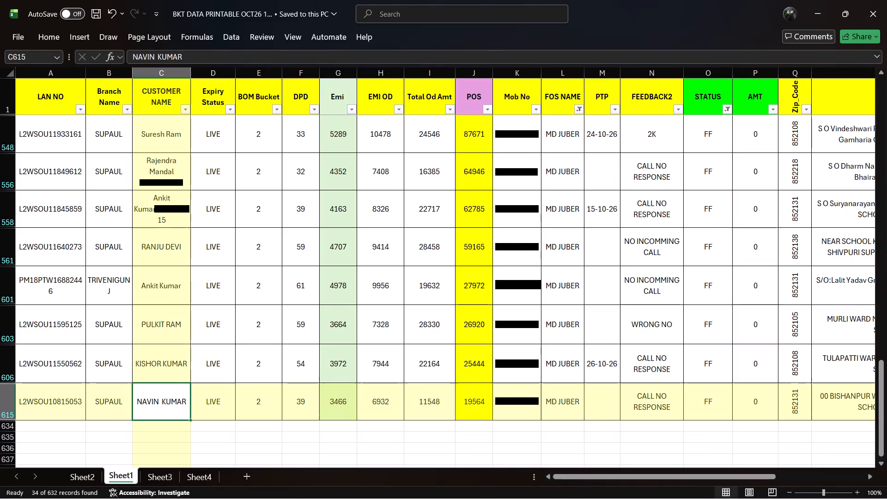
pyautogui.press('Up')
pyautogui.press('Up')
pyautogui.press('Up')
pyautogui.press('Up')
pyautogui.press('Up')
pyautogui.press('Up')
pyautogui.press('Up')
pyautogui.press('Up')
pyautogui.press('Up')
pyautogui.press('Up')
pyautogui.press('Up')
pyautogui.press('Up')
pyautogui.press('Up')
pyautogui.press('Up')
pyautogui.press('Up')
pyautogui.press('Up')
pyautogui.press('Up')
pyautogui.press('Up')
pyautogui.press('Up')
pyautogui.press('Up')
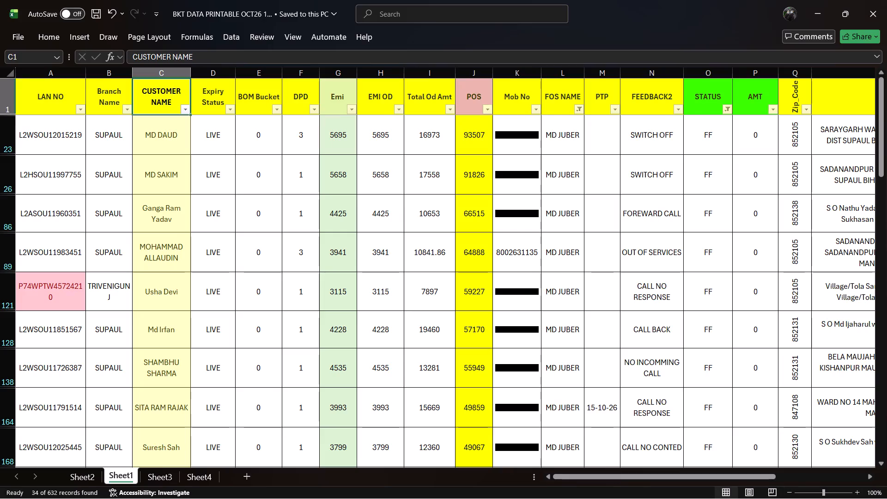
# Search the CUSTOMER NAME filter list for PANKAJ, then clear the search text.
pyautogui.click(183, 110)
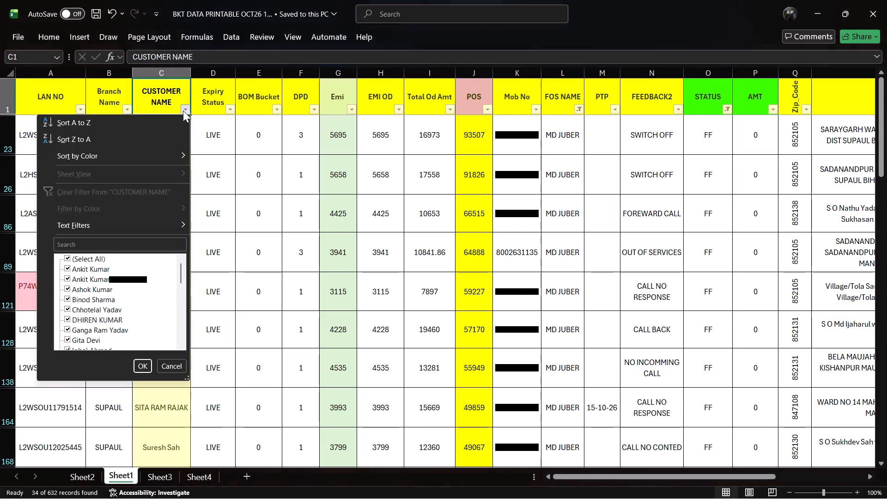
pyautogui.click(87, 256)
pyautogui.click(86, 251)
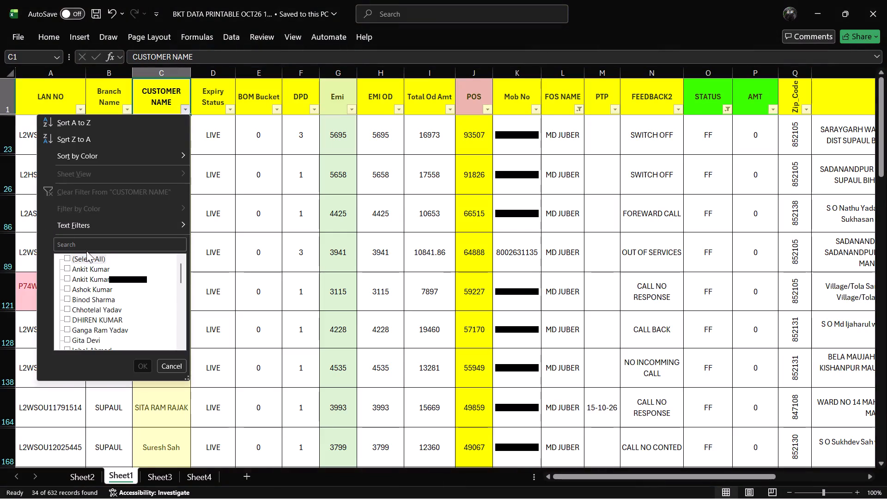
pyautogui.click(86, 247)
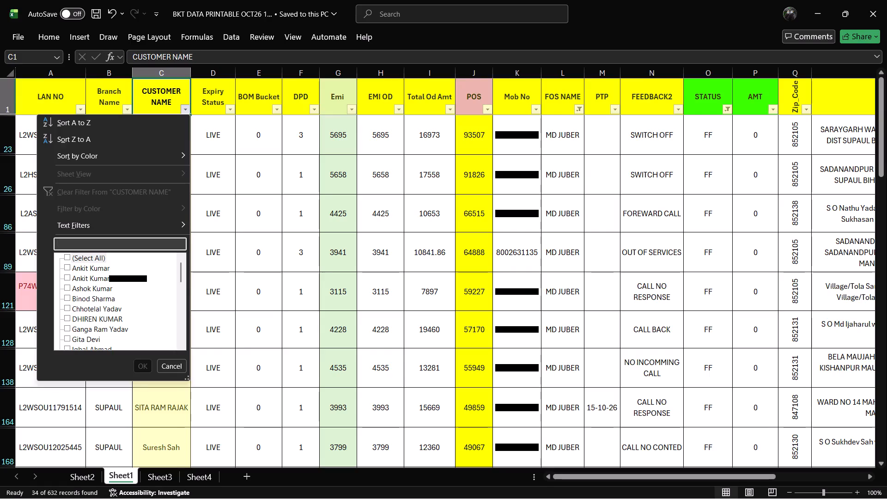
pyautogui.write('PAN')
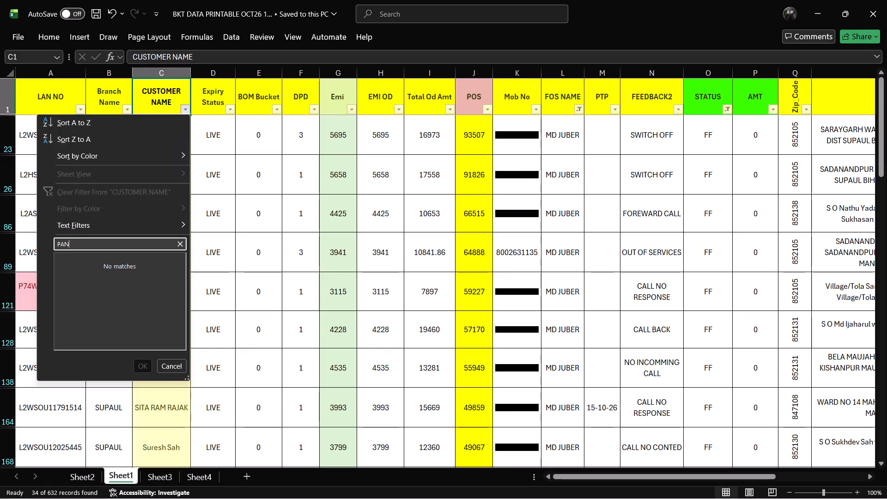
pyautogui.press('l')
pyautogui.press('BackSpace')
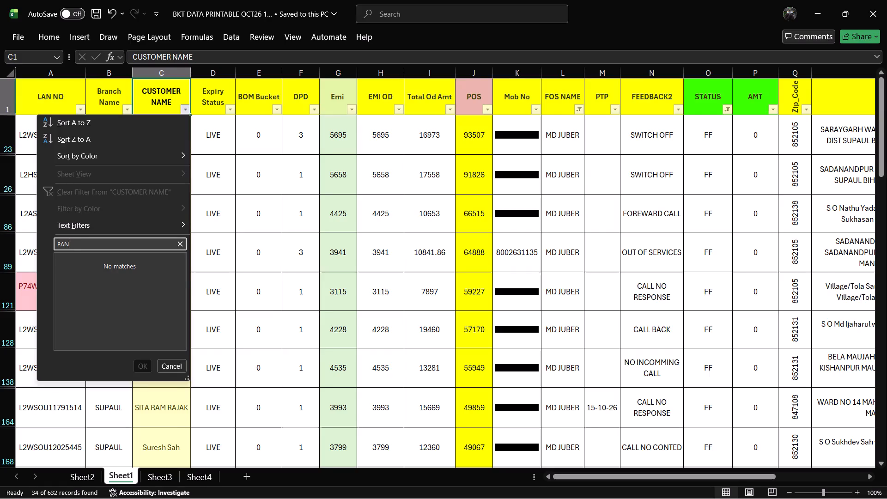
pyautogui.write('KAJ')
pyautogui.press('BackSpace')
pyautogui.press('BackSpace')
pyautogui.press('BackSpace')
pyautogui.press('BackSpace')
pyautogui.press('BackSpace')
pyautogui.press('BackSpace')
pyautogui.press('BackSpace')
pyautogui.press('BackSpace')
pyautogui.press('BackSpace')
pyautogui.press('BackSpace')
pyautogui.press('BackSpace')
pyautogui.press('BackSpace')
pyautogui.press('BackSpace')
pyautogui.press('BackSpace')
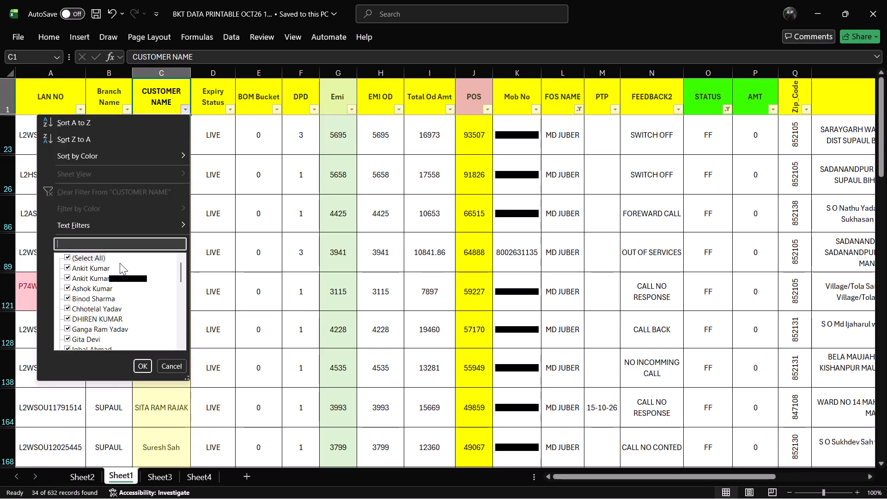
# Search the CUSTOMER NAME filter list for PANKAJ again, then clear the search text.
pyautogui.click(96, 260)
pyautogui.click(79, 245)
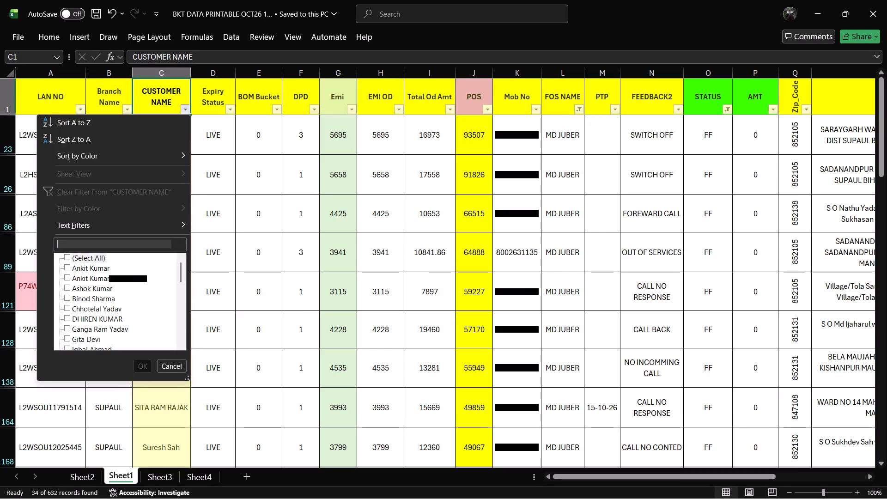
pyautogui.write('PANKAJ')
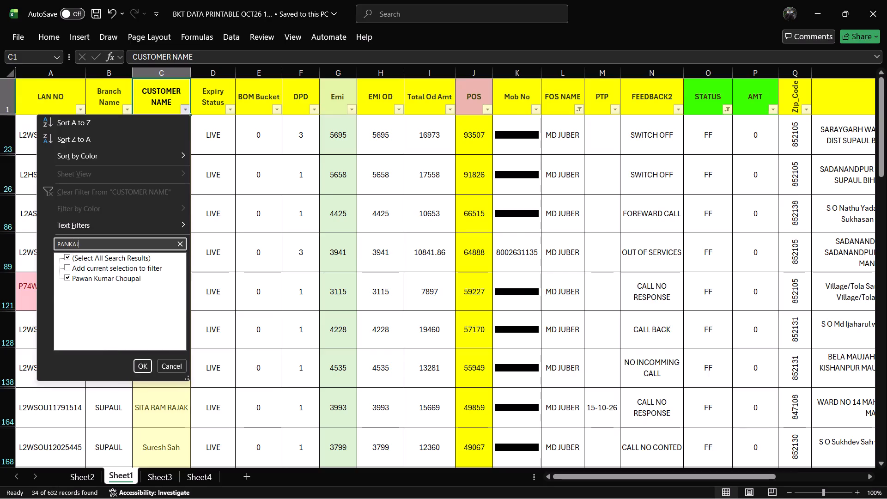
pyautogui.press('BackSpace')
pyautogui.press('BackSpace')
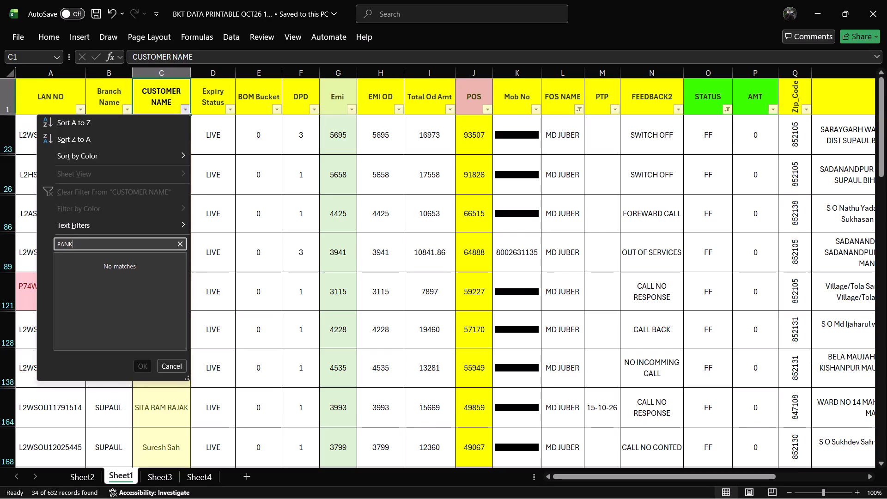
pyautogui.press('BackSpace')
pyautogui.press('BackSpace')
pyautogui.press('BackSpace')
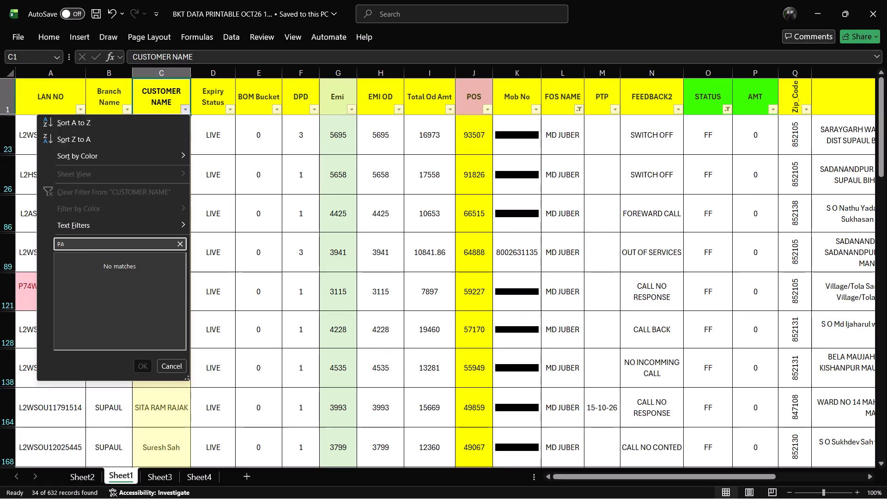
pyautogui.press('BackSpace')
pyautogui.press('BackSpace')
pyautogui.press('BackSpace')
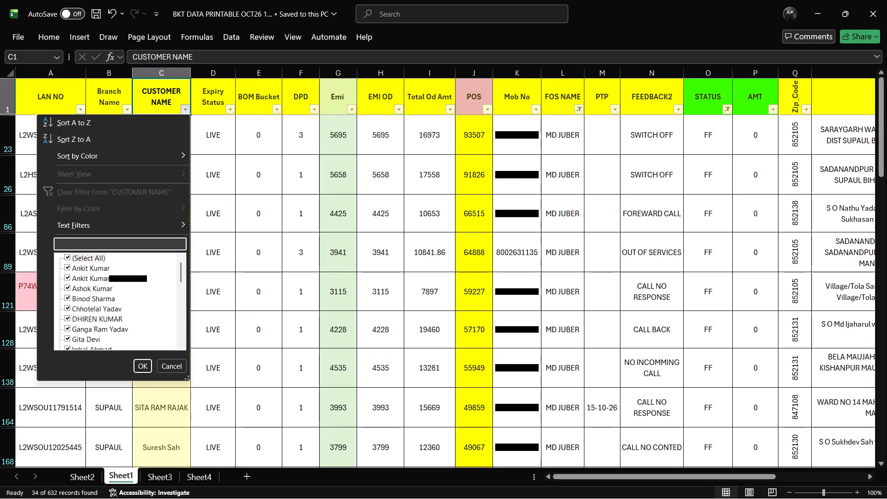
# Search the CUSTOMER NAME filter list for the shorter text PAN, then clear the search text.
pyautogui.click(81, 257)
pyautogui.click(73, 246)
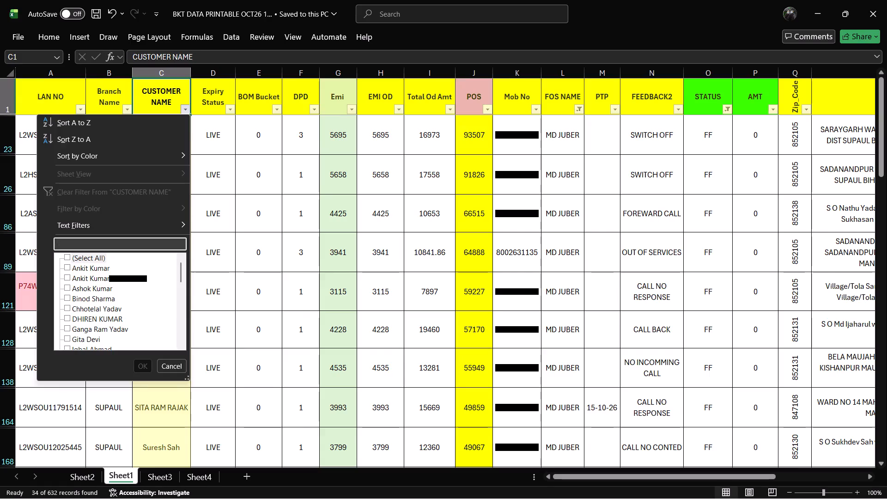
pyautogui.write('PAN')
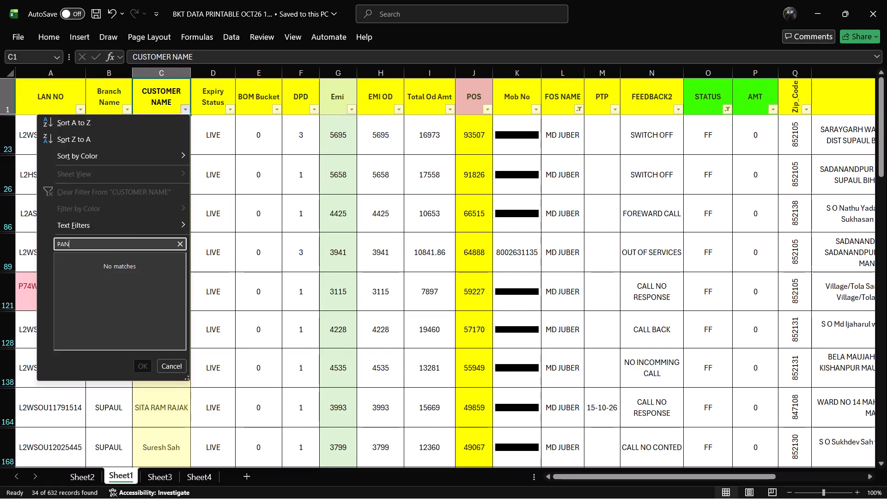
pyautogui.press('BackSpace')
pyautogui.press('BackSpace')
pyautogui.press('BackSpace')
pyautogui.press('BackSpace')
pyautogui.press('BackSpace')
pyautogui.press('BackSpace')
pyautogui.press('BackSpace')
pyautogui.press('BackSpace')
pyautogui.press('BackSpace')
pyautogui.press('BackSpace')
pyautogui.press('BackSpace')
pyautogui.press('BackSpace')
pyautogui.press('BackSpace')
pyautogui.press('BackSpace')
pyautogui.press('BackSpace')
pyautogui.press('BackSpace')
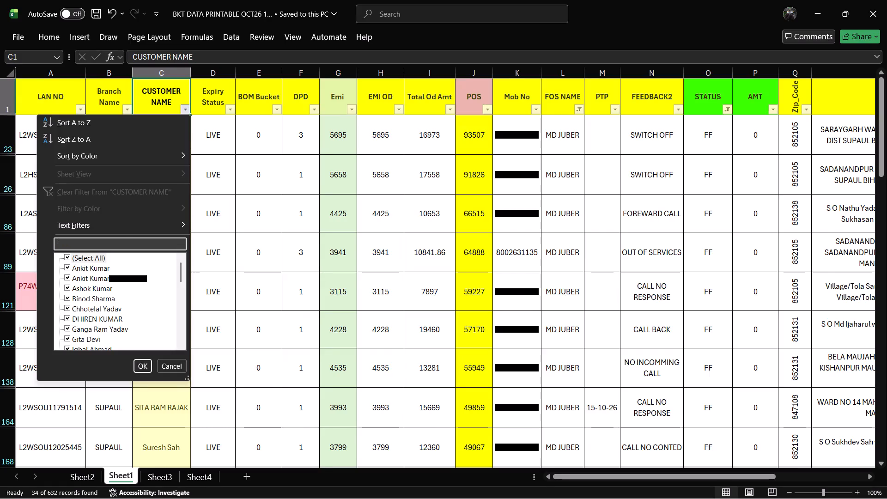
# Search the CUSTOMER NAME filter list for MD RIZ, then close the list without applying a filter.
pyautogui.click(82, 261)
pyautogui.click(71, 248)
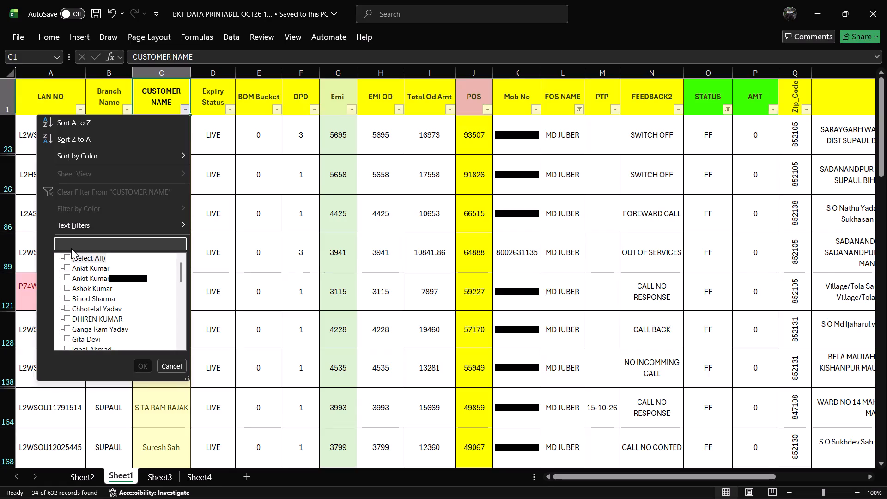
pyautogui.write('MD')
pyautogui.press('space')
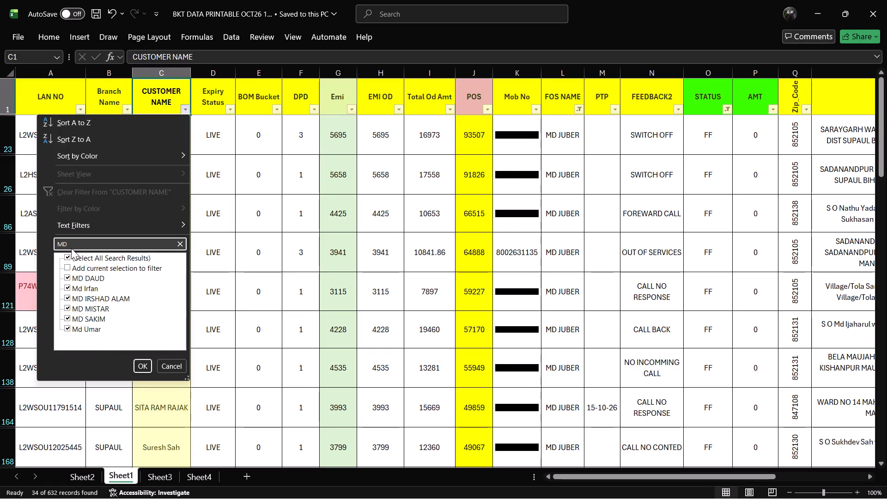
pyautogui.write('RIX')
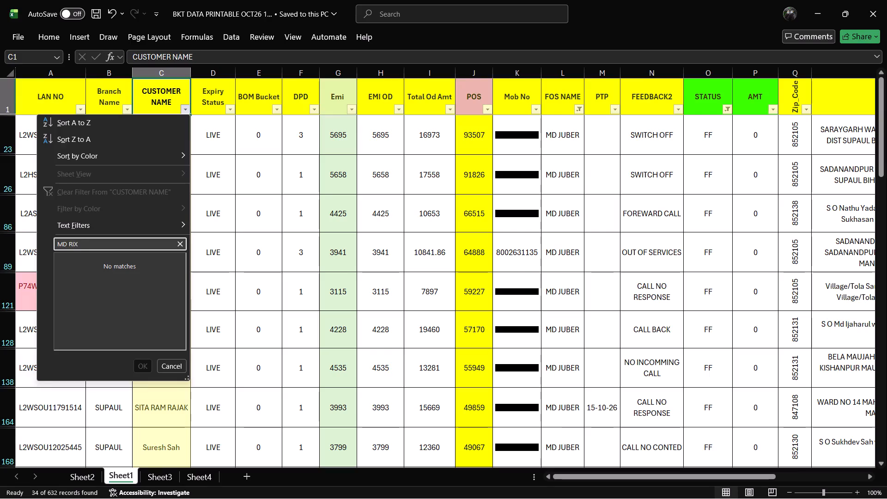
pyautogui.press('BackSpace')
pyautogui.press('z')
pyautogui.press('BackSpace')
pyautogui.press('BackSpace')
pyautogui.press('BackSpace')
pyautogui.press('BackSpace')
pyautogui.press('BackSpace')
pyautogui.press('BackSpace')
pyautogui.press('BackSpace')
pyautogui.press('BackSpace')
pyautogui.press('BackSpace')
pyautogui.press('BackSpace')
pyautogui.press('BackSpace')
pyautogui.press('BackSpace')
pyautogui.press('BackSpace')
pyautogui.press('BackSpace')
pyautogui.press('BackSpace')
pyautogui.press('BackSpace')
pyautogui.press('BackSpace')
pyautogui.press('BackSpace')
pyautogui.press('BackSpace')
pyautogui.click(306, 239)
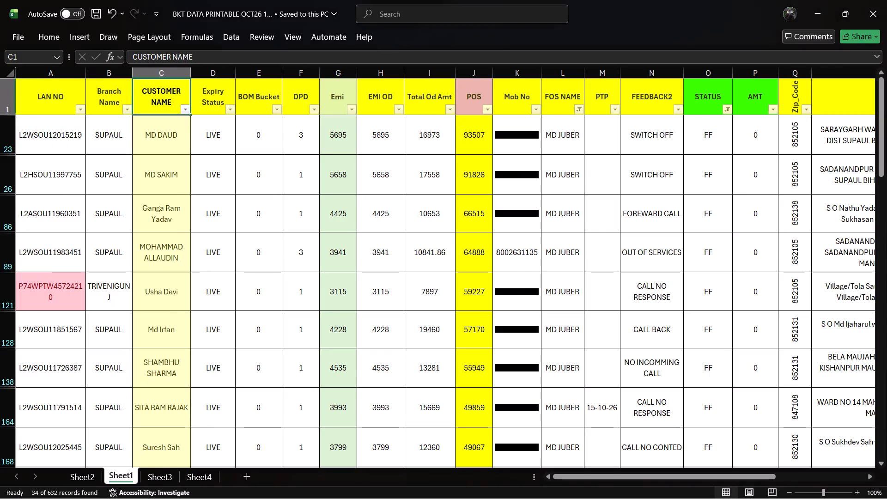
# Remove all filters from Sheet1 so that every agent's records are included.
pyautogui.hotkey('ctrl', 'shift', 'l')
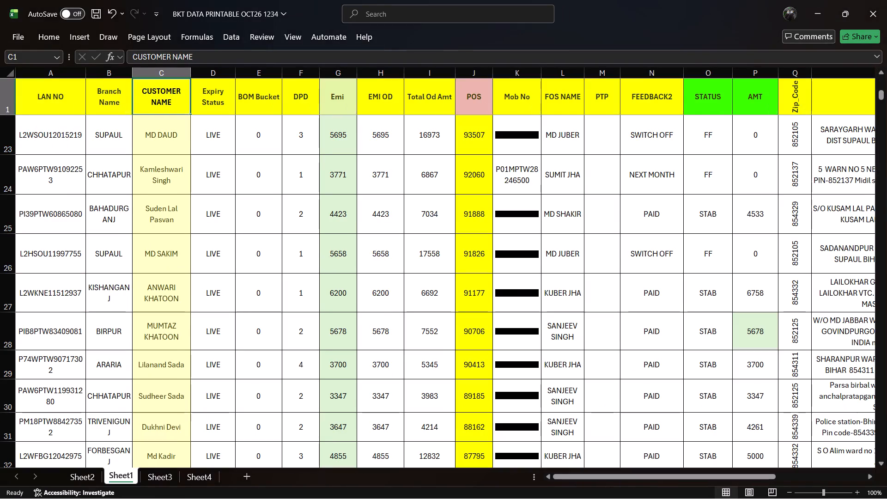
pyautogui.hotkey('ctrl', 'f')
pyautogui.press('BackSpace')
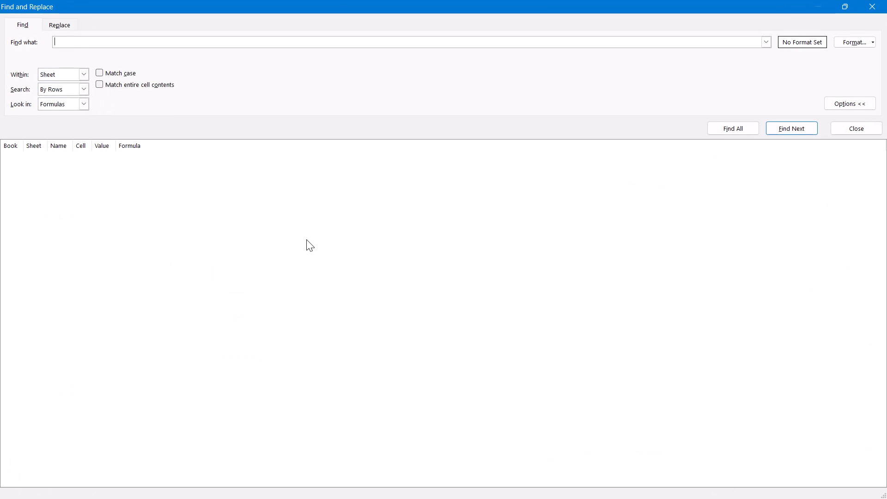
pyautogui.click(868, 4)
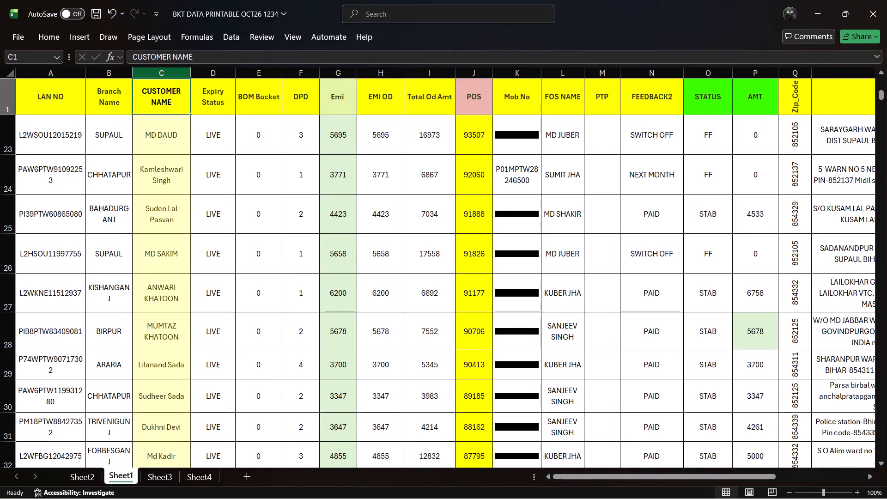
# Add a filter to the CUSTOMER NAME column only.
pyautogui.click(166, 75)
pyautogui.hotkey('ctrl', 'shift', 'l')
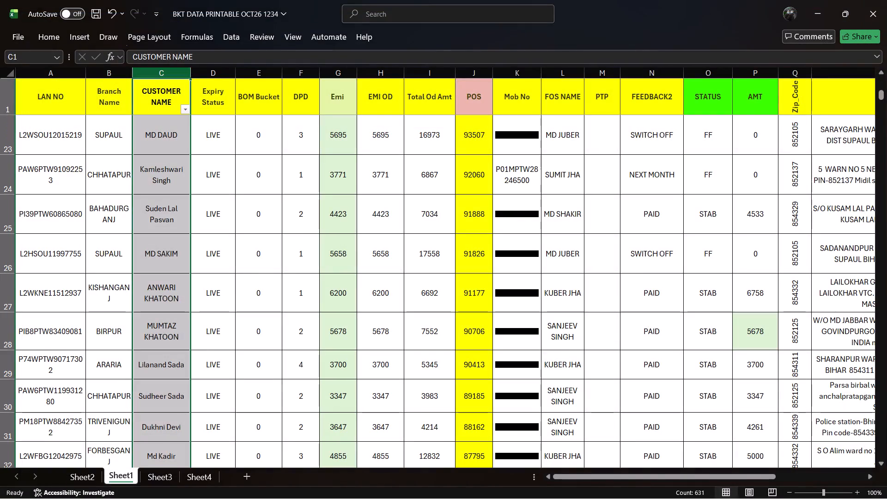
pyautogui.click(255, 97)
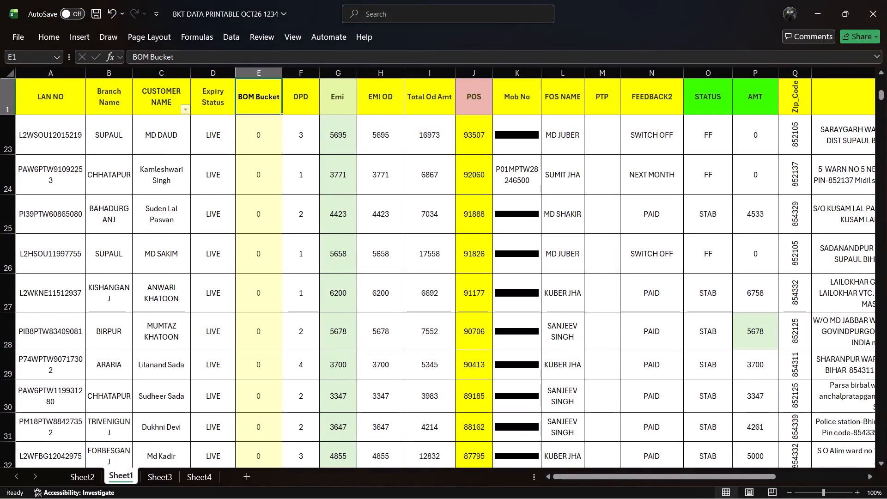
# Filter the CUSTOMER NAME column to the MD customer whose name matches RIZWA.
pyautogui.click(187, 112)
pyautogui.click(87, 257)
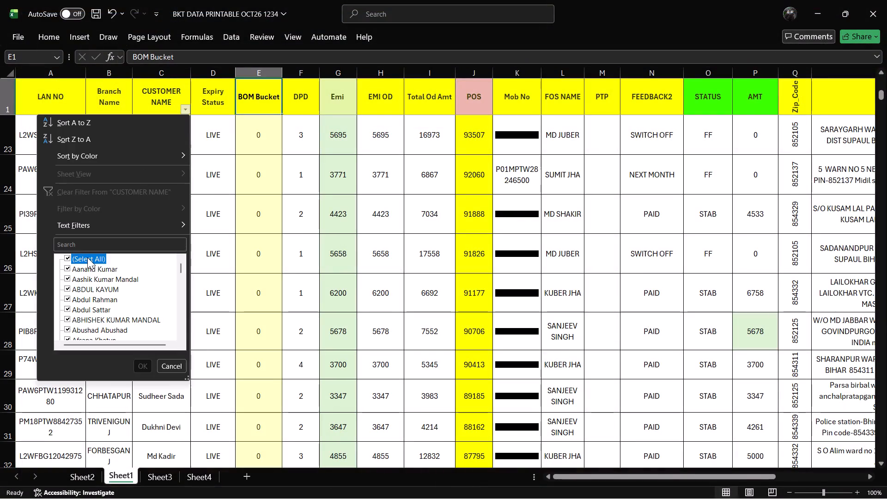
pyautogui.click(79, 246)
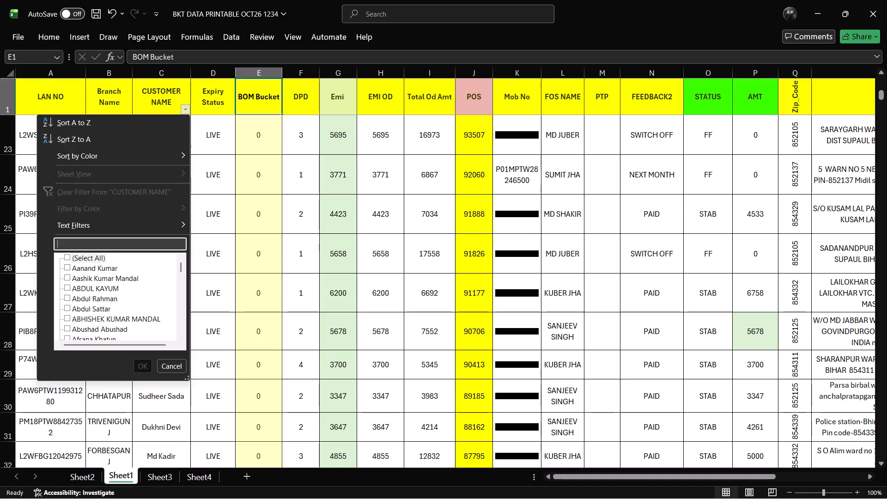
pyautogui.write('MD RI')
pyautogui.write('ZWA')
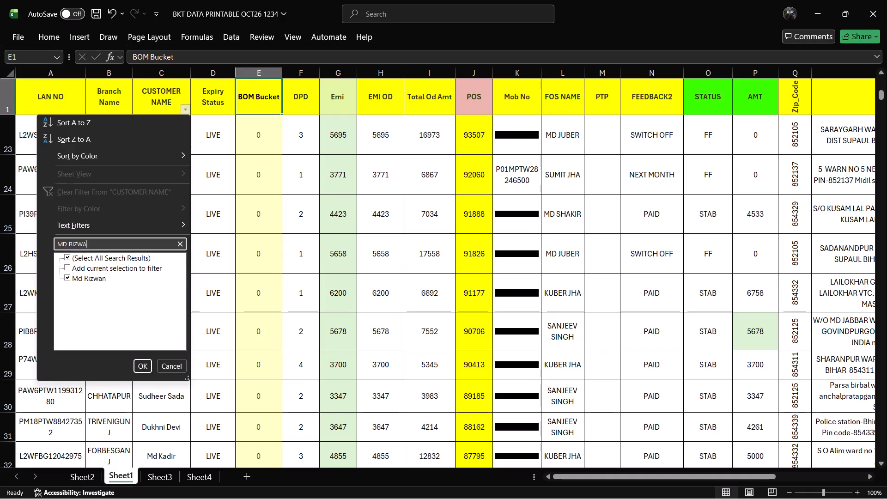
pyautogui.click(143, 366)
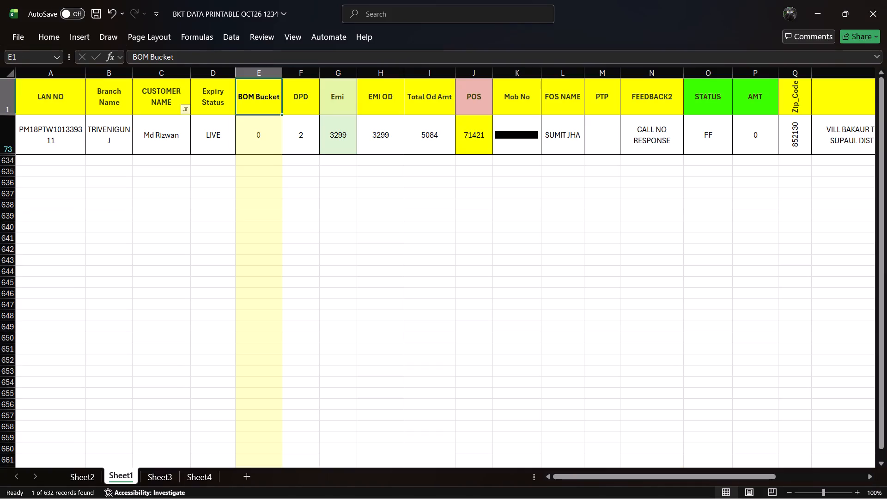
# Set FEEDBACK2 to PAID and STATUS to STAB for the filtered customer in row 73.
pyautogui.click(651, 144)
pyautogui.press('BackSpace')
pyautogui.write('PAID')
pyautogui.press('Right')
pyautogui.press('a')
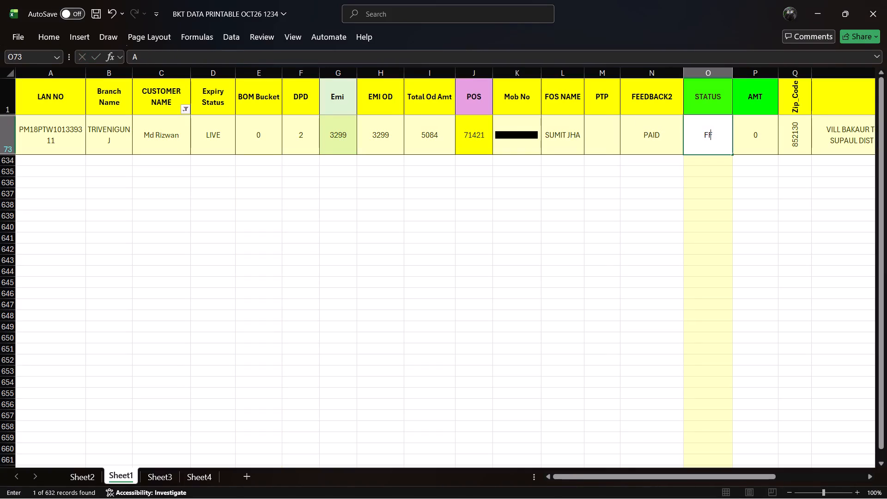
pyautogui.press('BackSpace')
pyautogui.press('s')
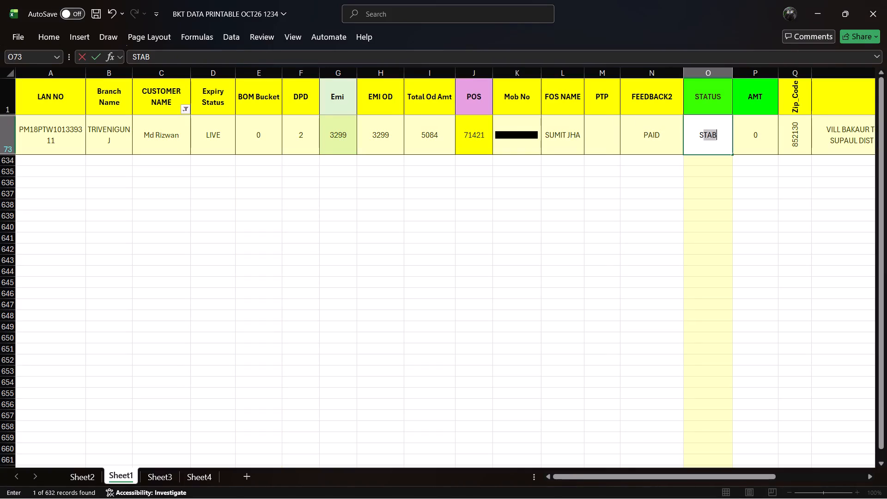
# Copy the Emi value 3299 in row 73 into the customer's AMT cell.
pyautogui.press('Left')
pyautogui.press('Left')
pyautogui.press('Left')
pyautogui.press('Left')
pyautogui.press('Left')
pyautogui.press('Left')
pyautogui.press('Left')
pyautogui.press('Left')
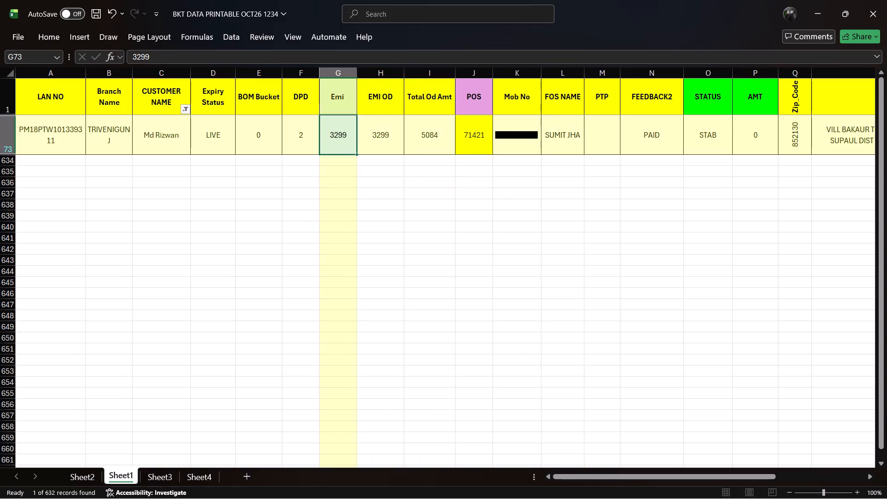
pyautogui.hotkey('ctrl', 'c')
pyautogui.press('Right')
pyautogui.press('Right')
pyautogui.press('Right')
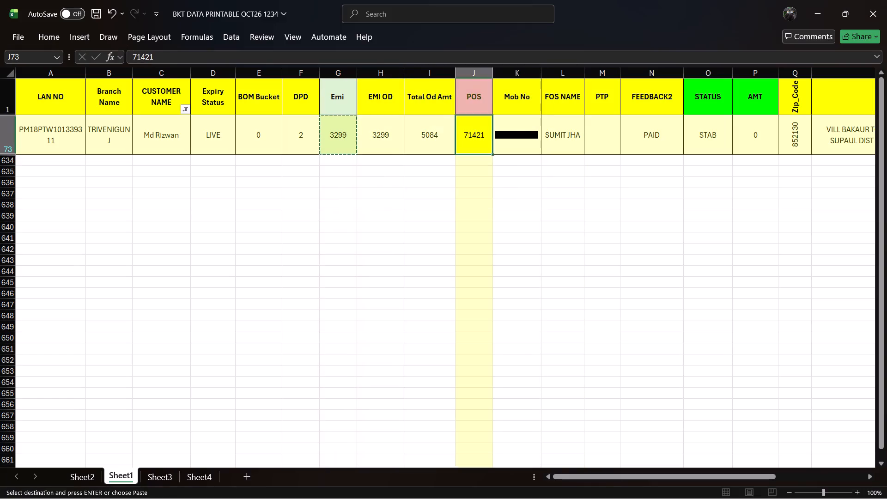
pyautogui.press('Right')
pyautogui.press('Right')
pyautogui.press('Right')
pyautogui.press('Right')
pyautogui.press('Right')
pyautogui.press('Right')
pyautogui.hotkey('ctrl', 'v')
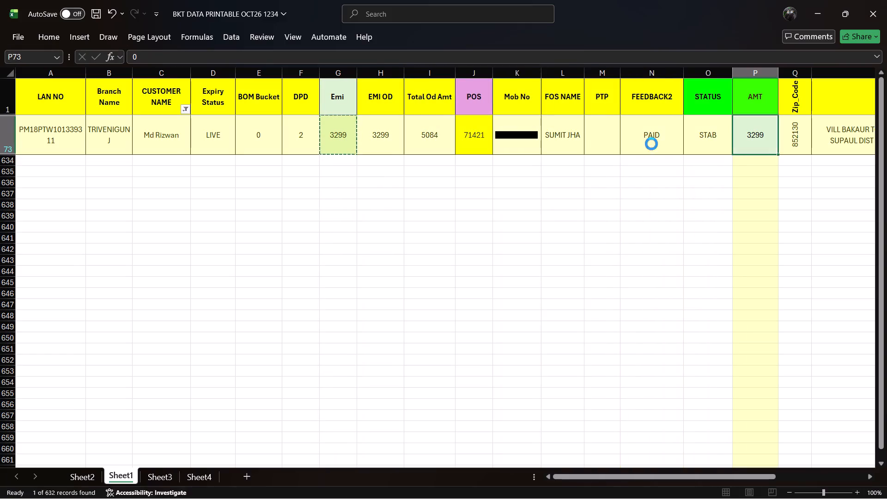
# Save the workbook.
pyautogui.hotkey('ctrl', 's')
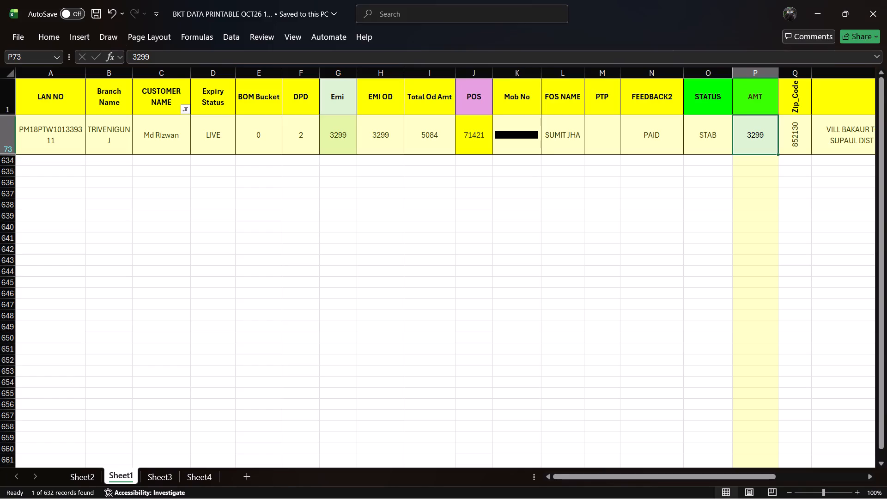
# Filter the CUSTOMER NAME column by PANKAJ, keeping only the last matching customer.
pyautogui.click(182, 111)
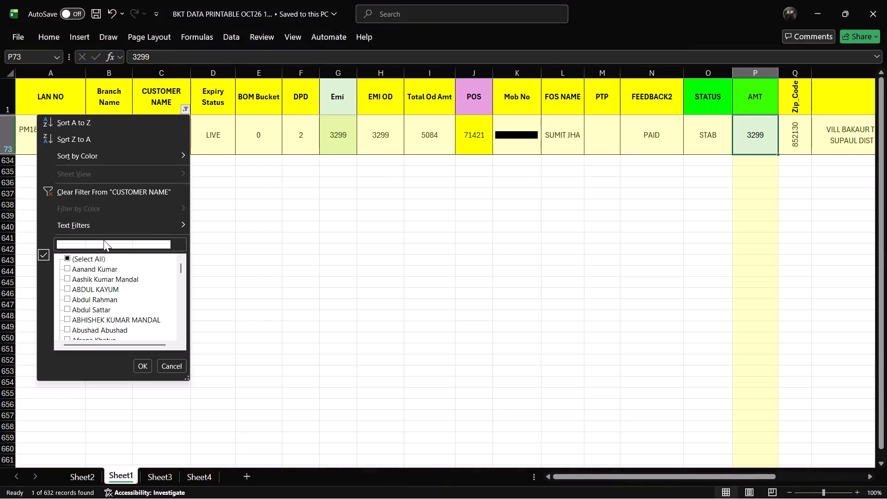
pyautogui.click(103, 240)
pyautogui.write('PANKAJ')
pyautogui.doubleClick(103, 240)
pyautogui.doubleClick(82, 243)
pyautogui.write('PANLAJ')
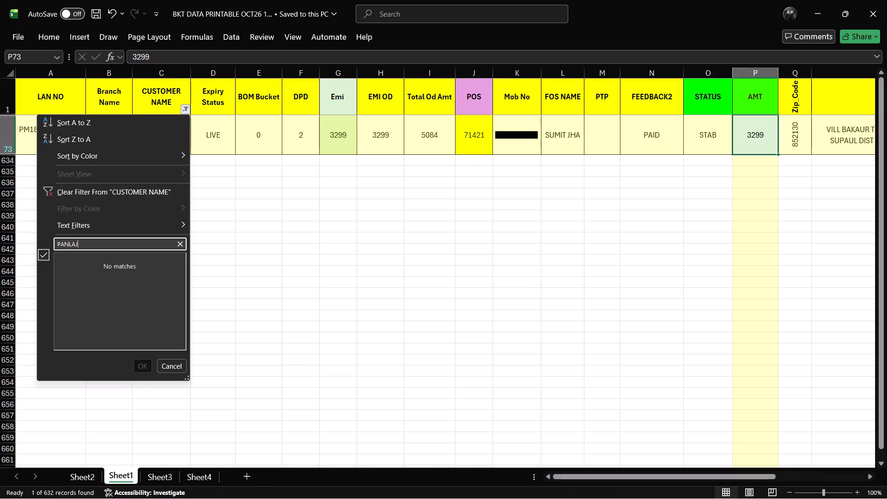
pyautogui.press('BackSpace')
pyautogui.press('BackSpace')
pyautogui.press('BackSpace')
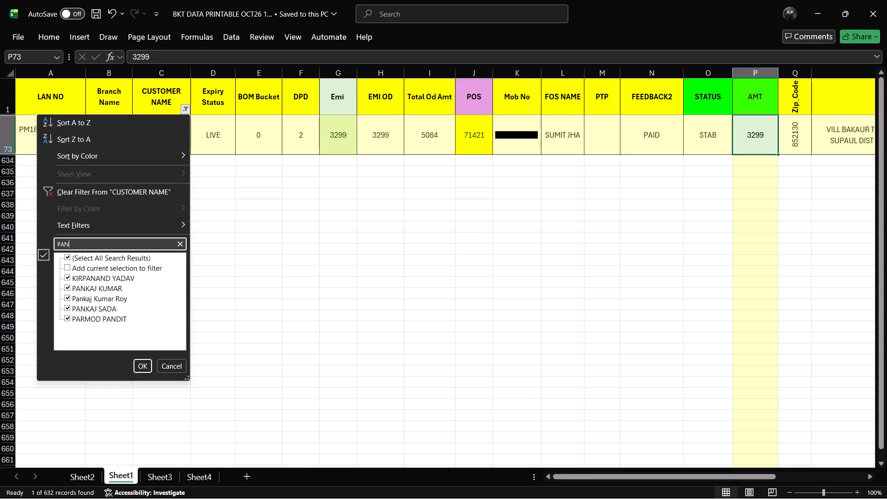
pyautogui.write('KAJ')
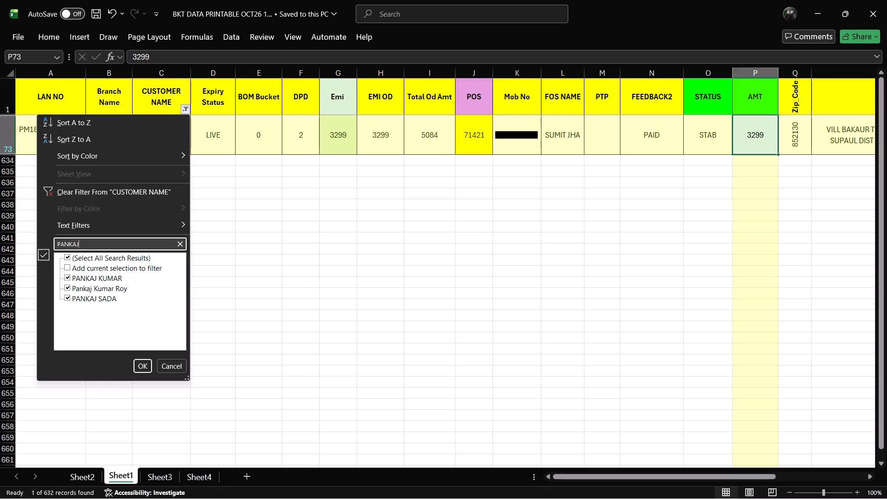
pyautogui.click(80, 277)
pyautogui.click(80, 291)
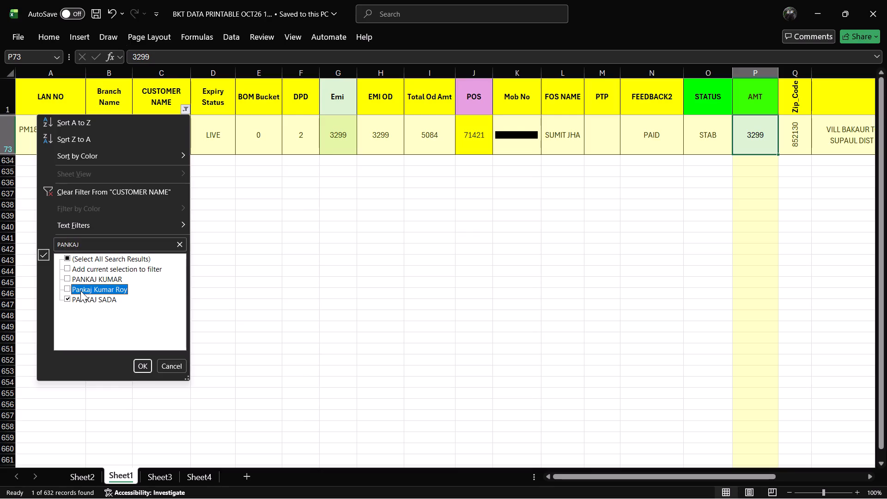
pyautogui.click(137, 367)
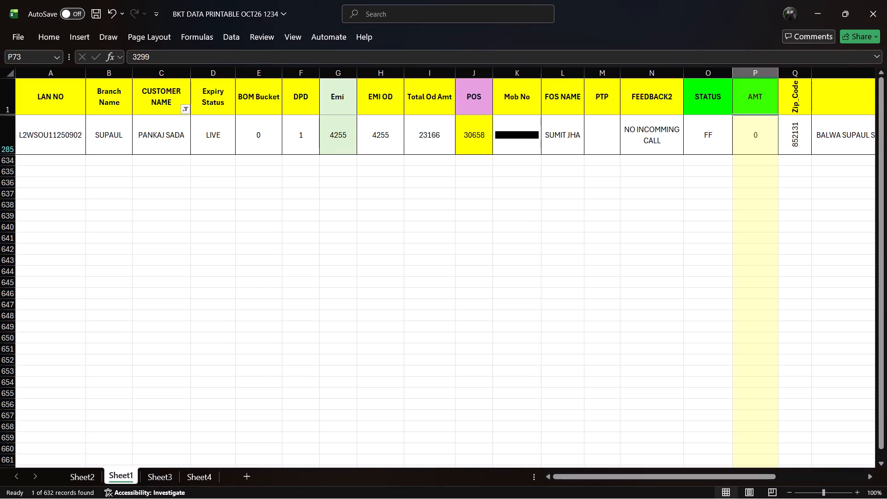
# Set FEEDBACK2 to PAID and STATUS to STAB for the filtered customer in row 285.
pyautogui.click(647, 134)
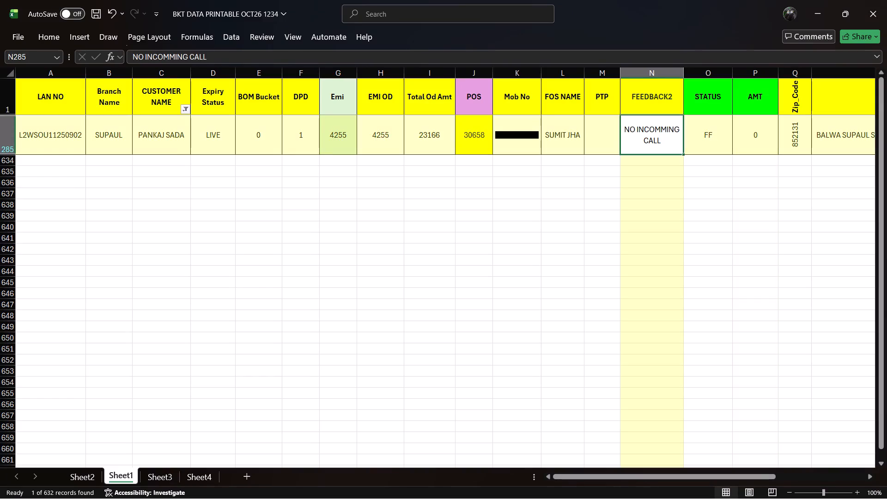
pyautogui.press('BackSpace')
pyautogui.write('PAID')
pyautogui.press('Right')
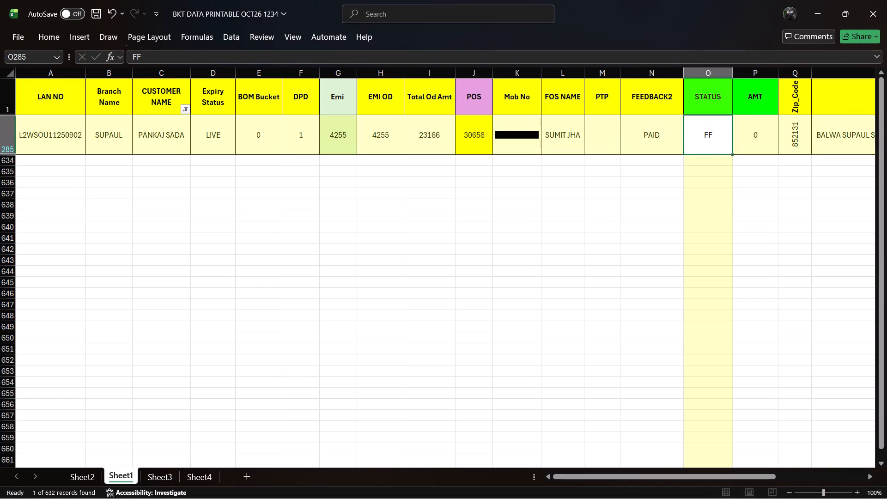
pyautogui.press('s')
# Copy the Emi value 4255 in row 285 into the customer's AMT cell.
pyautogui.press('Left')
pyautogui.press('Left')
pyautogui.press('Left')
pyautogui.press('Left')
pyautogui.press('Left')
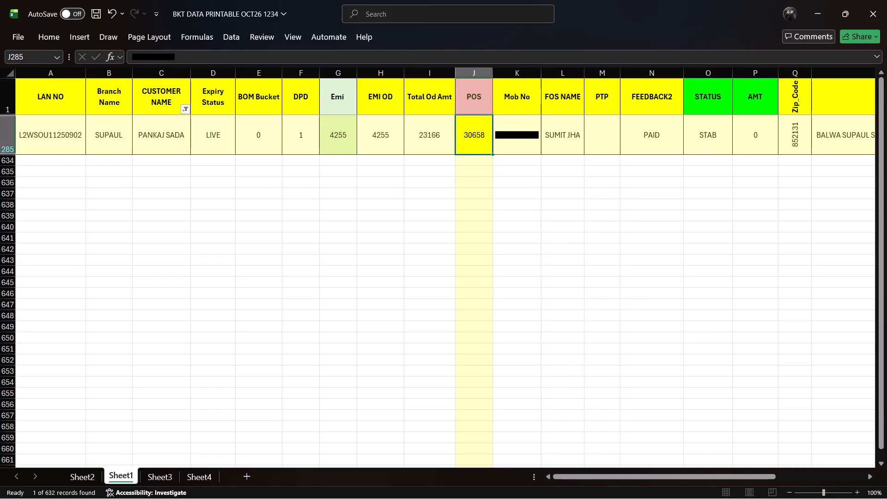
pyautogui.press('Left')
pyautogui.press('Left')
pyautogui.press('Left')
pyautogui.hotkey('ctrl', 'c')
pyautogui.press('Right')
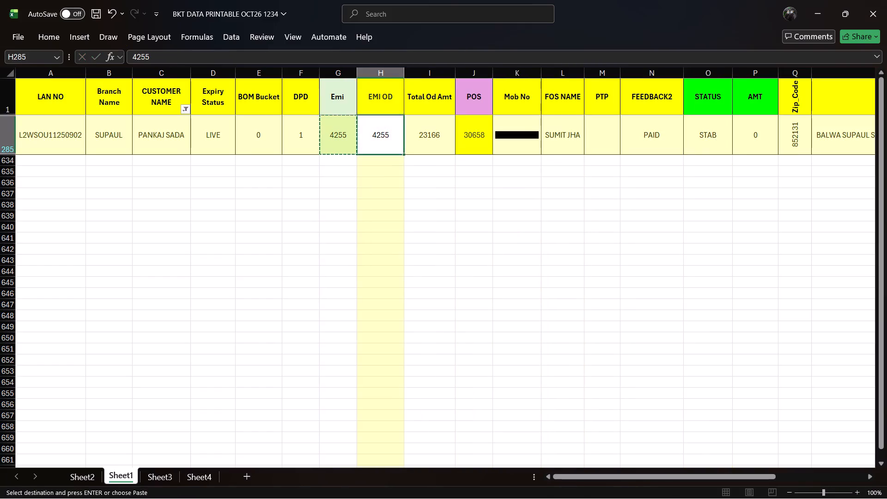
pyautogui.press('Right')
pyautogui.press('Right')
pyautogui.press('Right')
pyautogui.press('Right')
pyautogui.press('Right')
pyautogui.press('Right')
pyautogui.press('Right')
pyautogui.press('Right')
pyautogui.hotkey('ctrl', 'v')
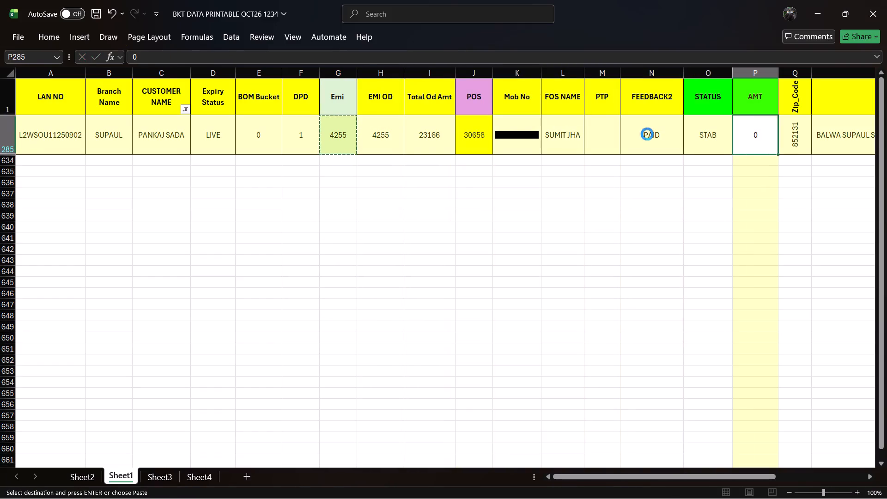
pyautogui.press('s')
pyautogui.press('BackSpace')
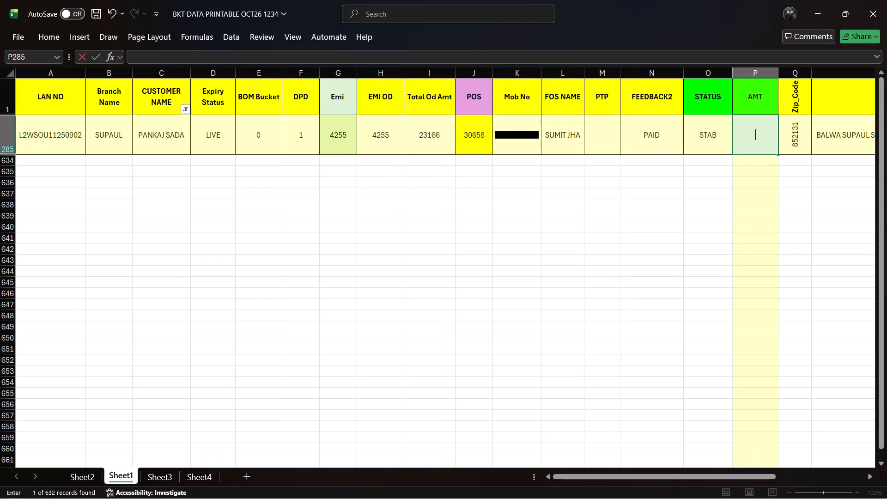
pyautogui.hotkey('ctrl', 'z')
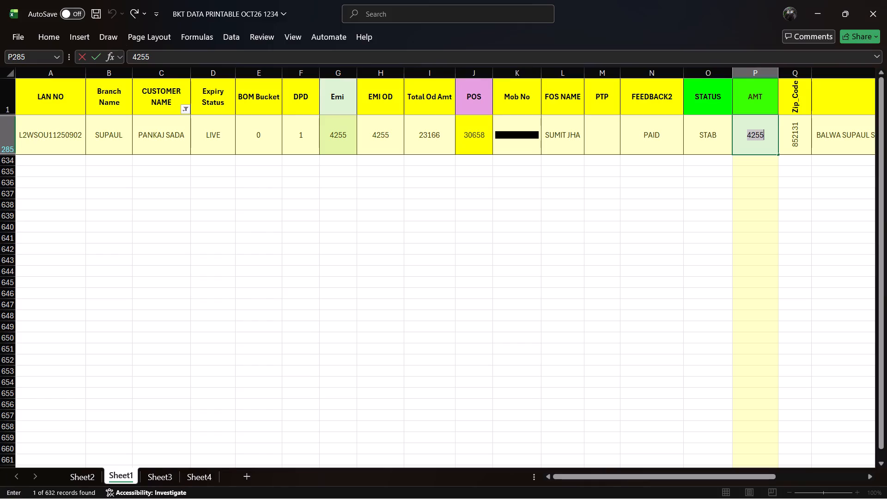
pyautogui.click(554, 125)
# Save the workbook.
pyautogui.hotkey('ctrl', 's')
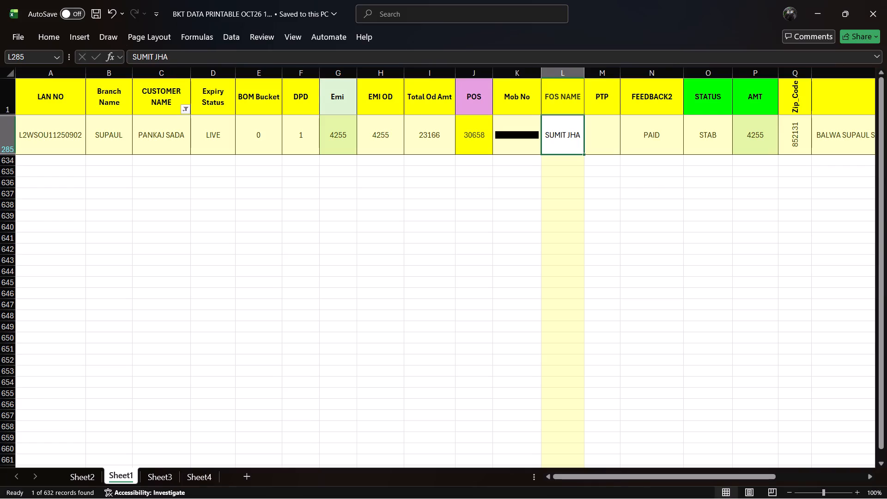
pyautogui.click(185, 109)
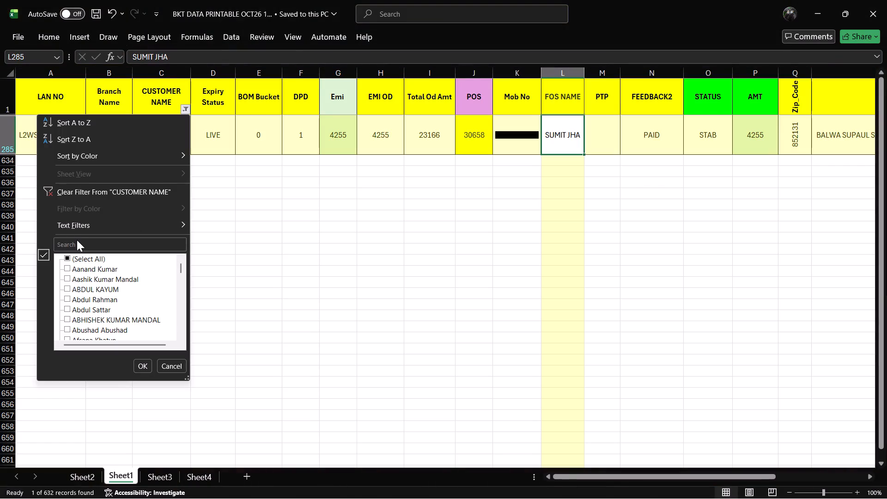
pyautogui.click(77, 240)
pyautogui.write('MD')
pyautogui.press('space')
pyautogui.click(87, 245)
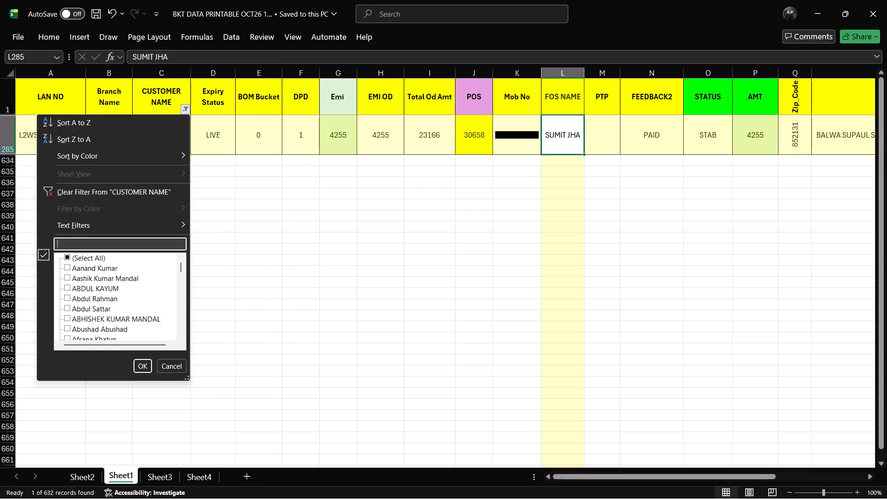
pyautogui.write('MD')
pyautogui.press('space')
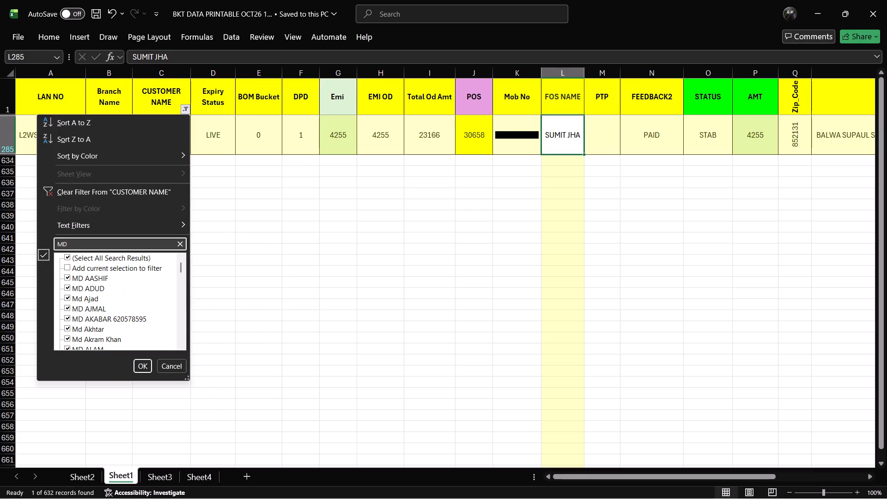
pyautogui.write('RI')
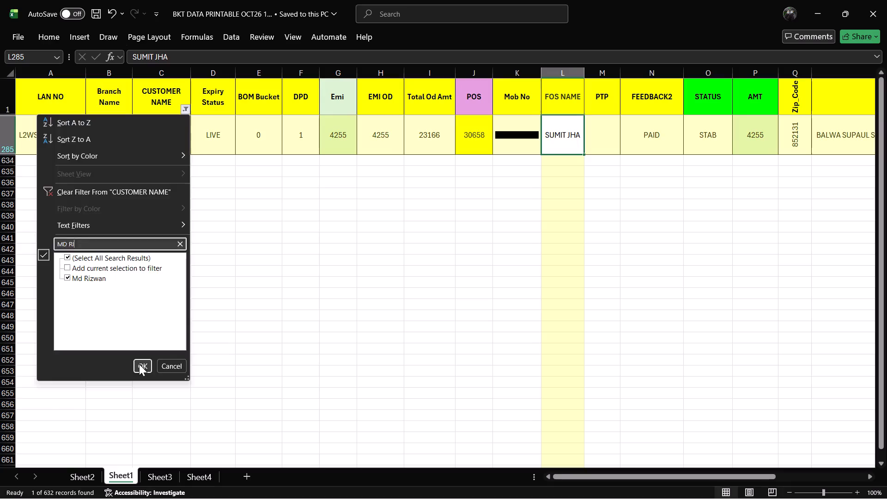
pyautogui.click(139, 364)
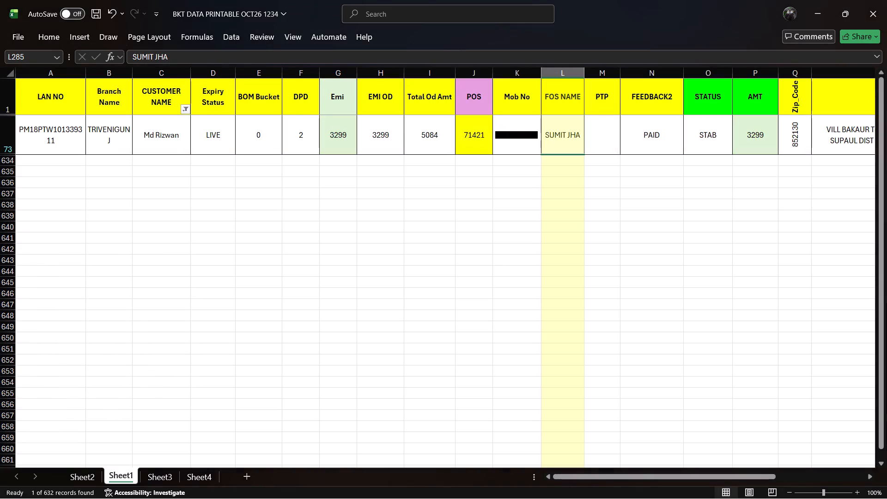
# Filter the CUSTOMER NAME column by YOGENDRA, keeping only the first matching customer.
pyautogui.click(184, 109)
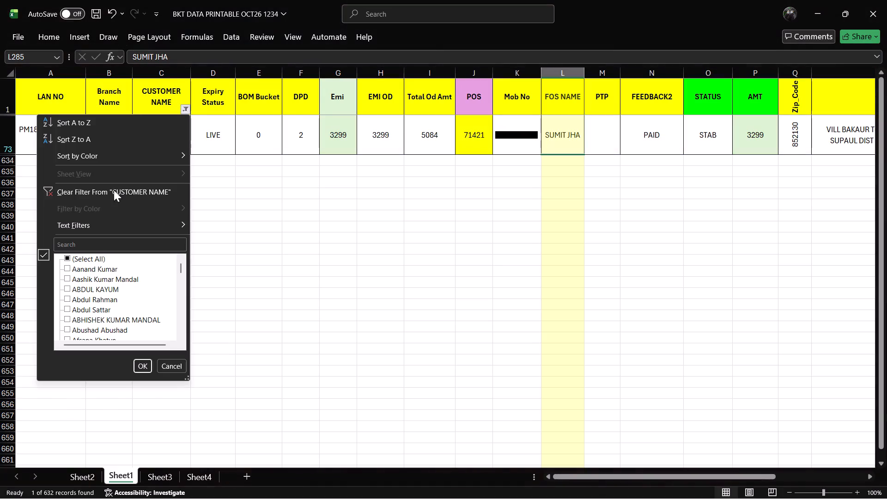
pyautogui.click(75, 245)
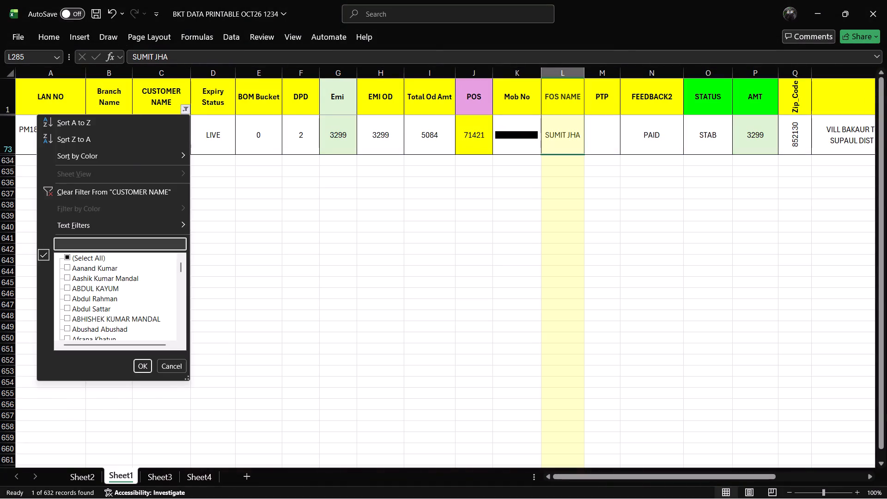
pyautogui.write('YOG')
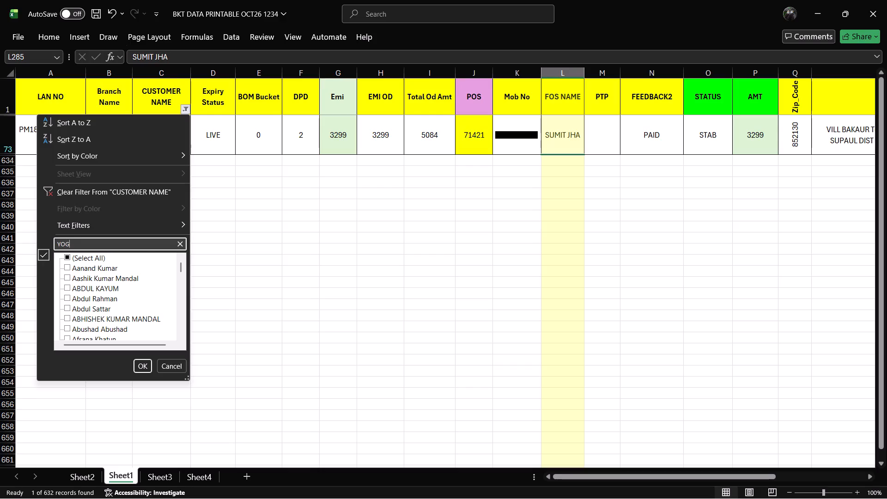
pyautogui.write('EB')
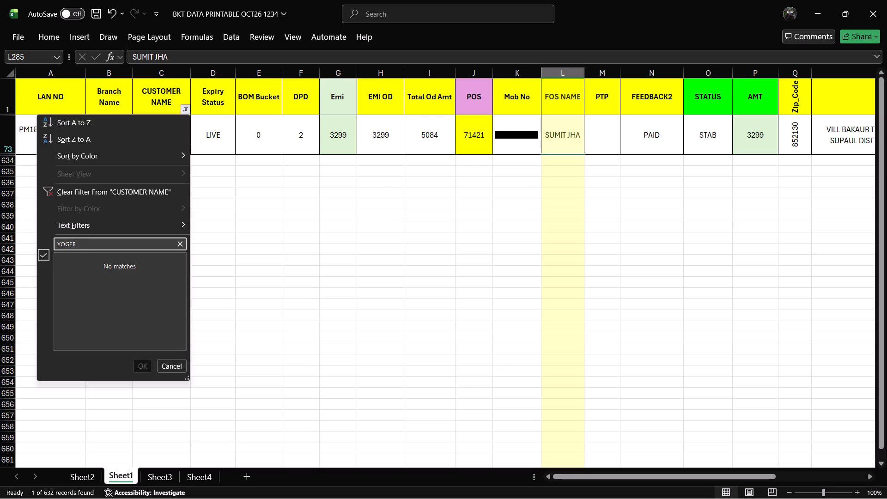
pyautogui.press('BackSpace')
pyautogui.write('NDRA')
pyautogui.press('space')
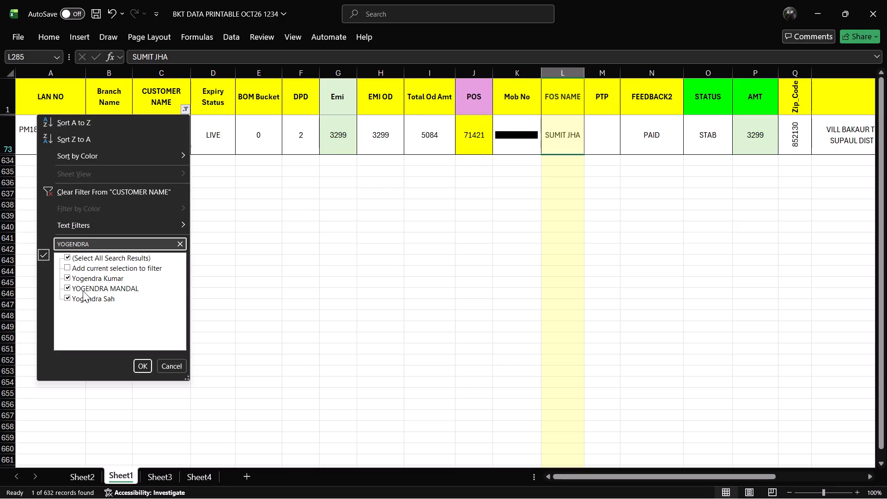
pyautogui.click(77, 257)
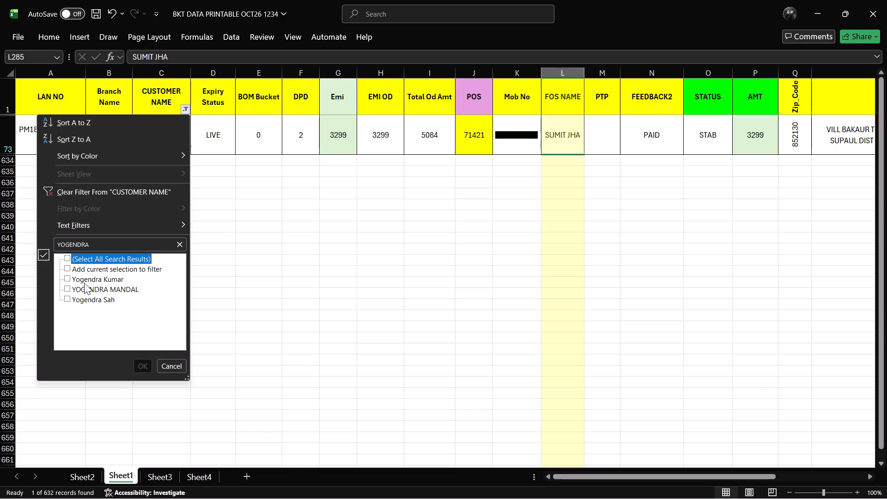
pyautogui.click(87, 289)
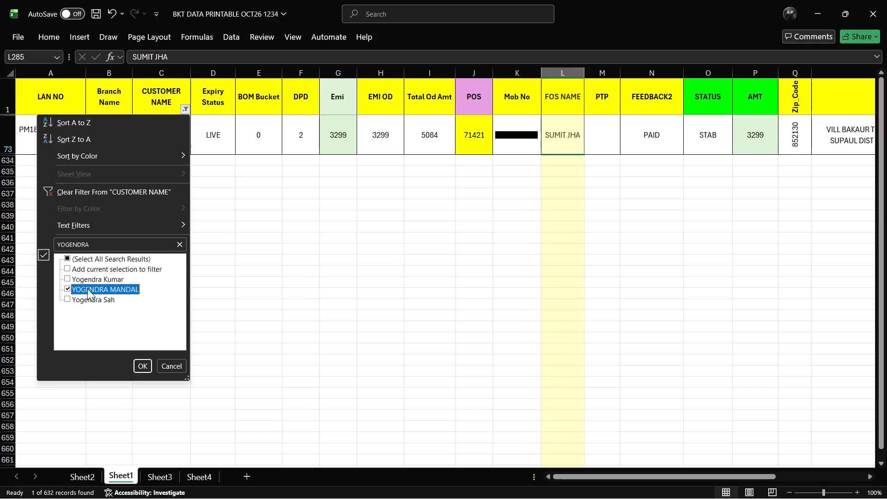
pyautogui.click(88, 280)
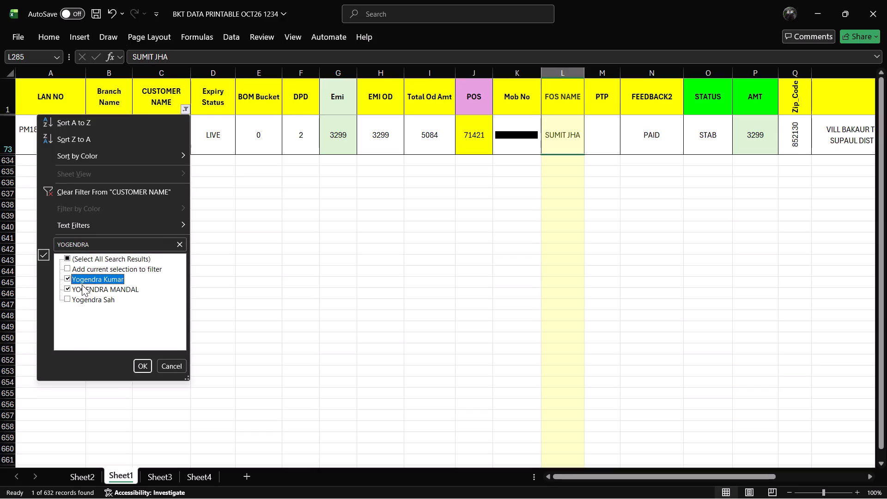
pyautogui.click(82, 286)
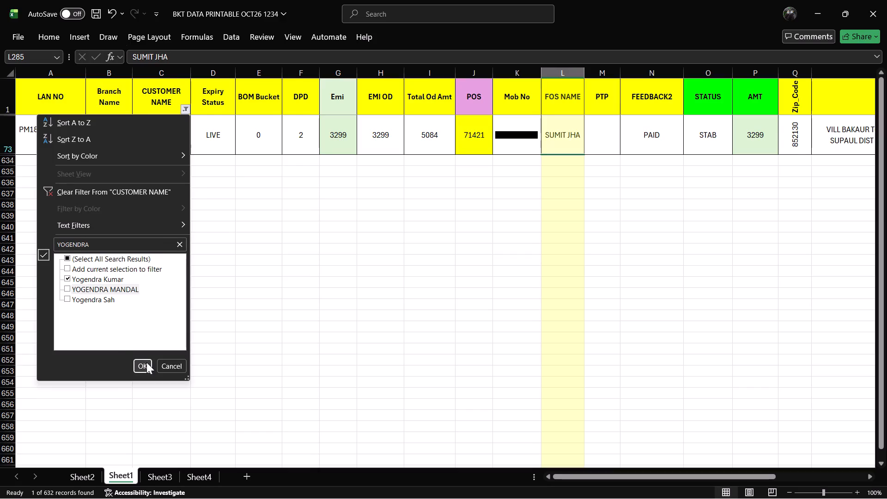
pyautogui.click(146, 362)
# Replace the FEEDBACK2 entry in row 184 with PAID.
pyautogui.click(662, 150)
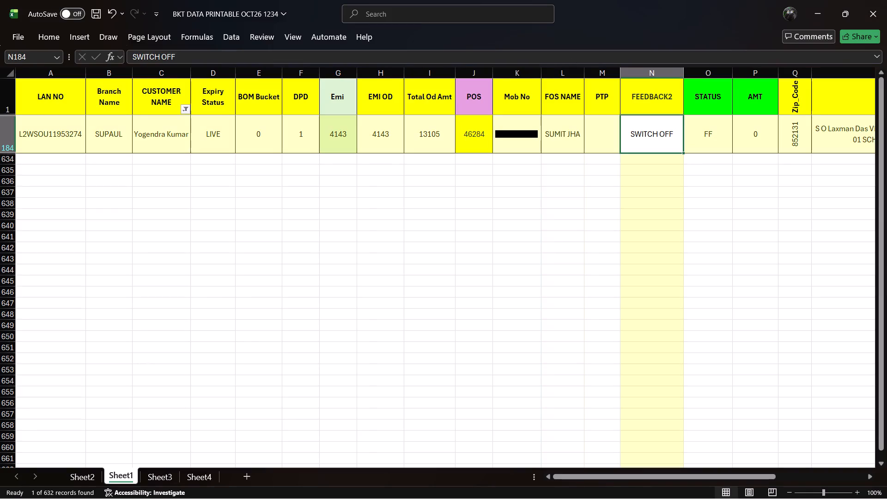
pyautogui.press('BackSpace')
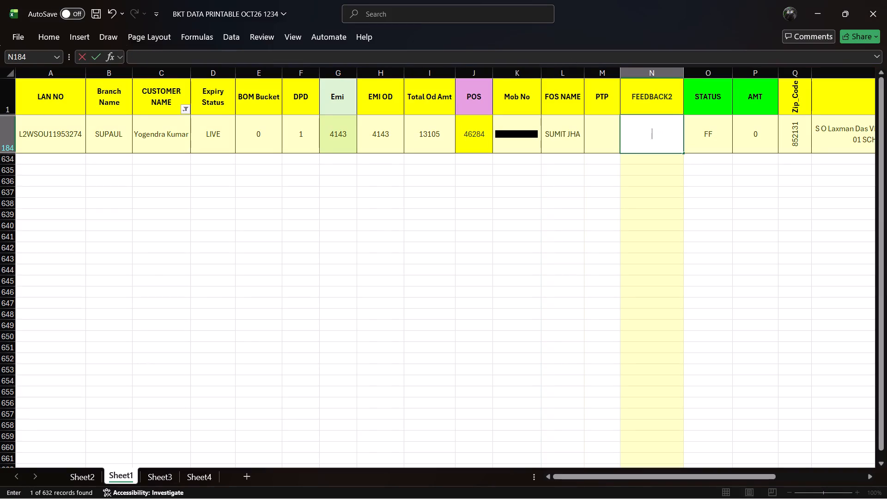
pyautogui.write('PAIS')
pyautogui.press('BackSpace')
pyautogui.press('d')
# Set the STATUS in row 184 to STAB and clear that row's AMT cell.
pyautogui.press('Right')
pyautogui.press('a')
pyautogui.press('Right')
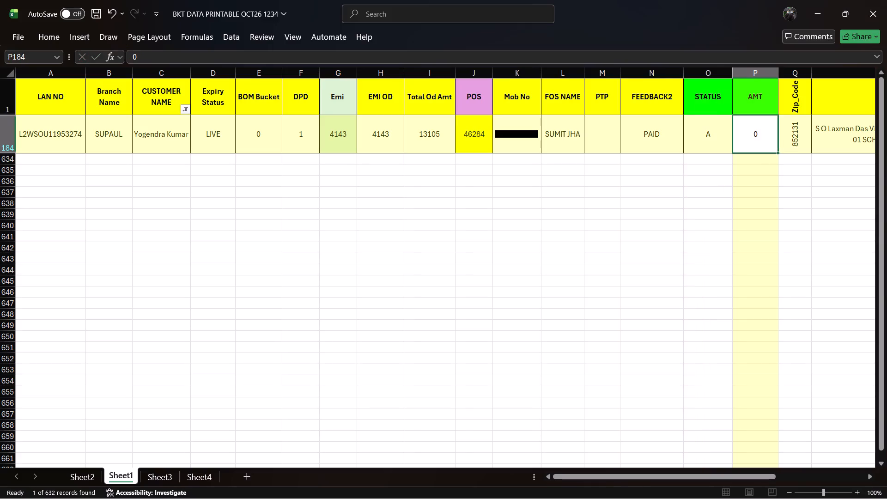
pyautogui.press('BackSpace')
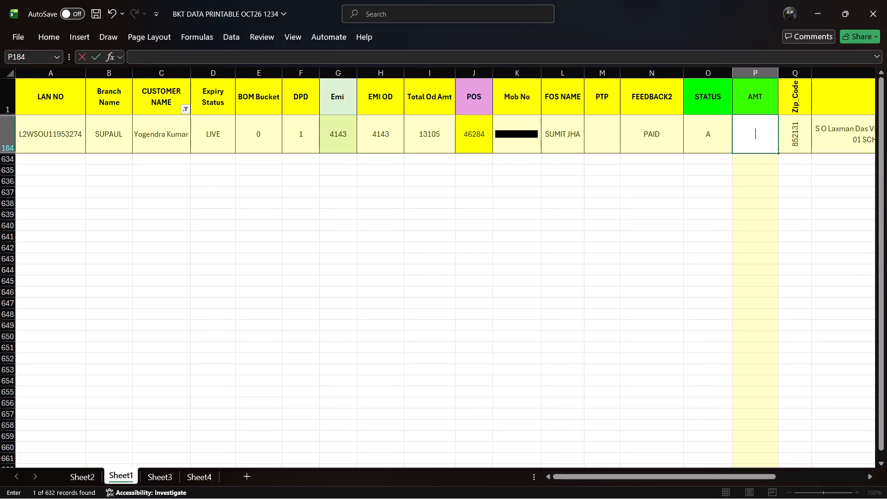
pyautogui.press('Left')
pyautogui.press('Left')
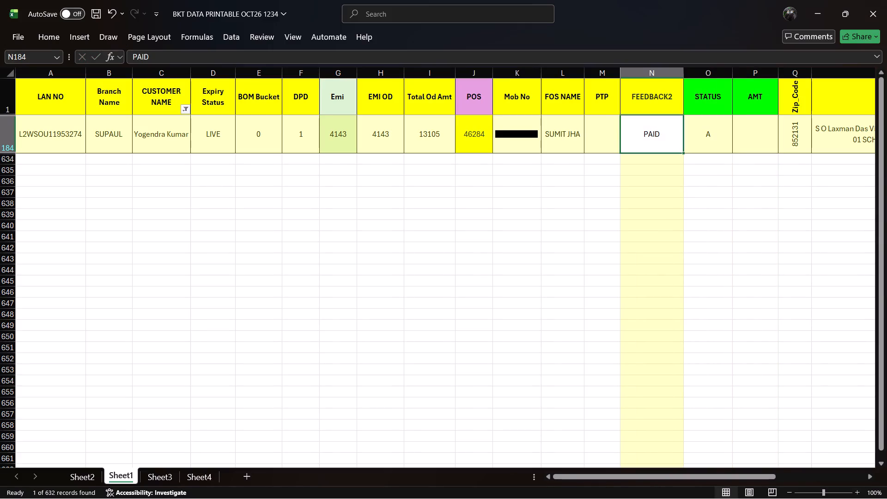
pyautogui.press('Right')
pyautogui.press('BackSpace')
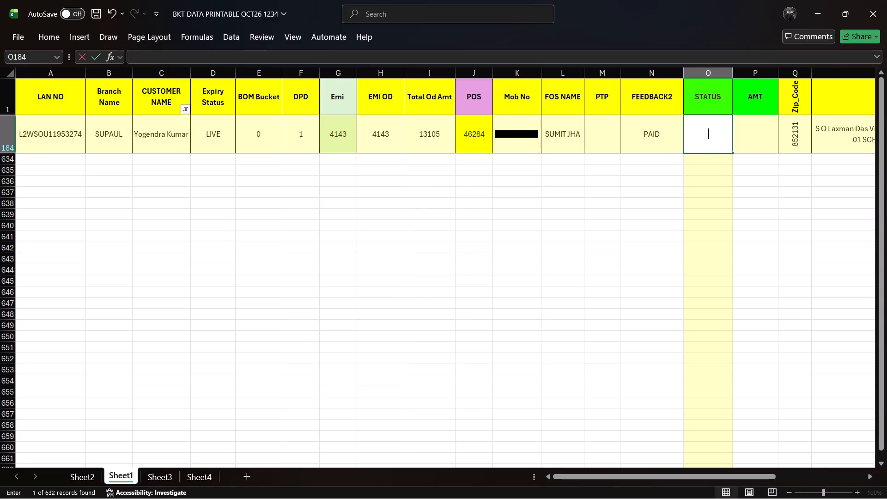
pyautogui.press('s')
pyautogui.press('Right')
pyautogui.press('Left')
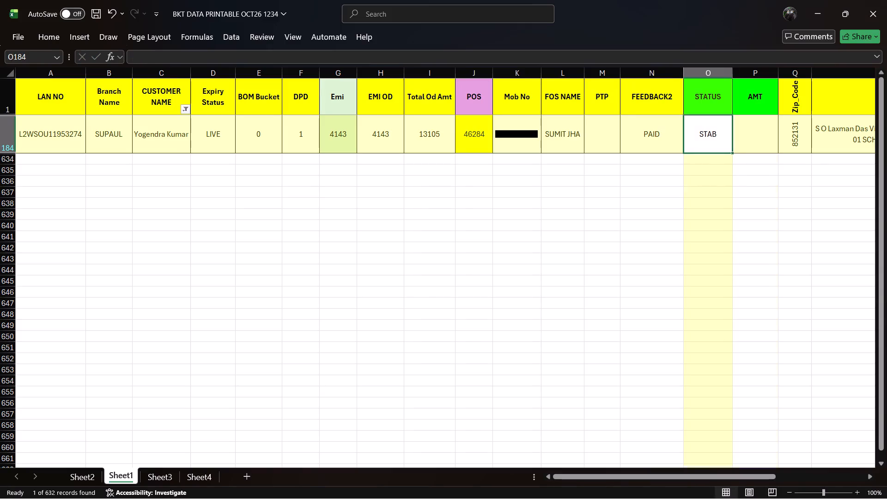
# Copy the Emi value 4143 in row 184 into the customer's AMT cell.
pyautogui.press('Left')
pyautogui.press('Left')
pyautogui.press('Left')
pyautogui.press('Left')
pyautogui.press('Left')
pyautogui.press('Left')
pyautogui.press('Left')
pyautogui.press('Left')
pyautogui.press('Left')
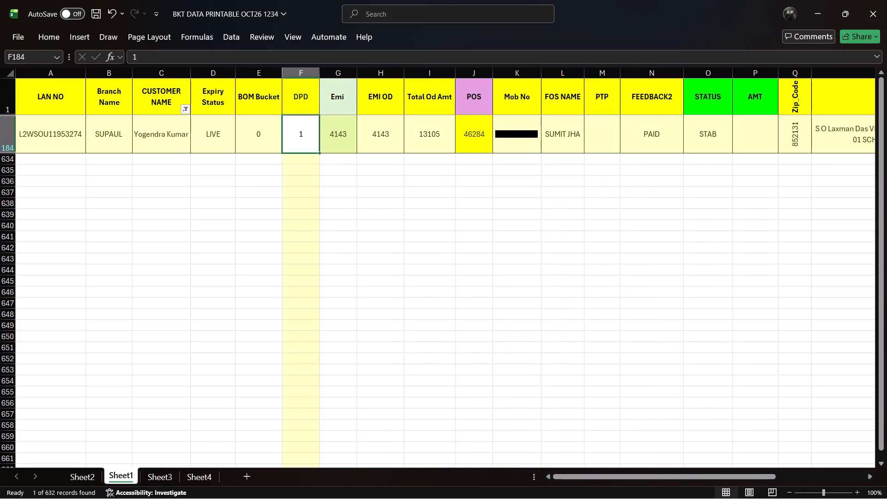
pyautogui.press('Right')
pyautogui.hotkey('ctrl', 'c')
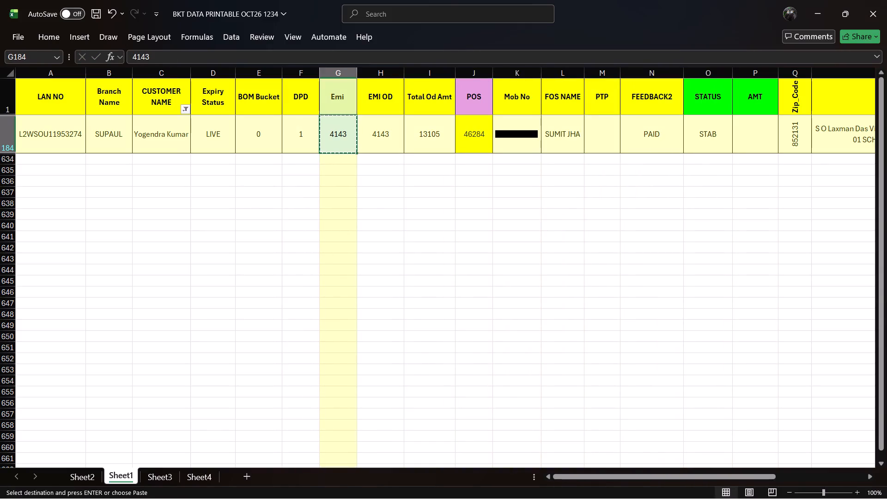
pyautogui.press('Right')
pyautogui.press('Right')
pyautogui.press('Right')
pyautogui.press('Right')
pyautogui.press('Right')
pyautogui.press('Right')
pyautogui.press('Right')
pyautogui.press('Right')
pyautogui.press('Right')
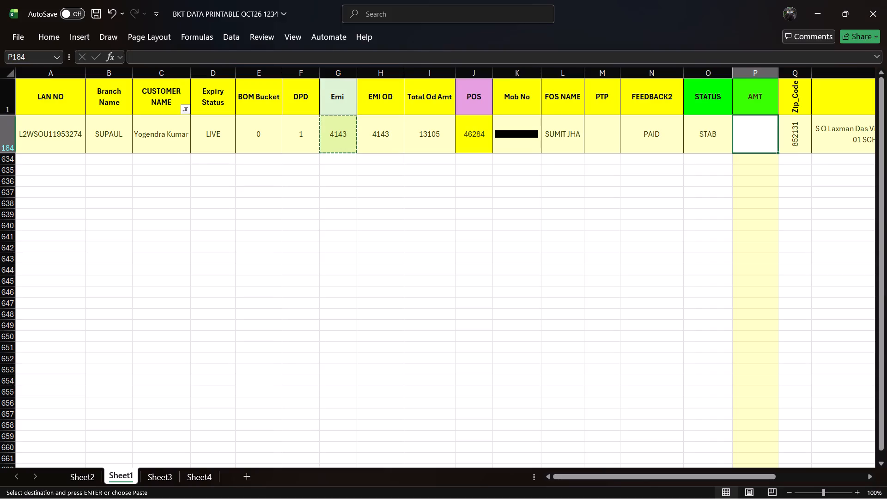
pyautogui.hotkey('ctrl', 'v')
# Save the workbook.
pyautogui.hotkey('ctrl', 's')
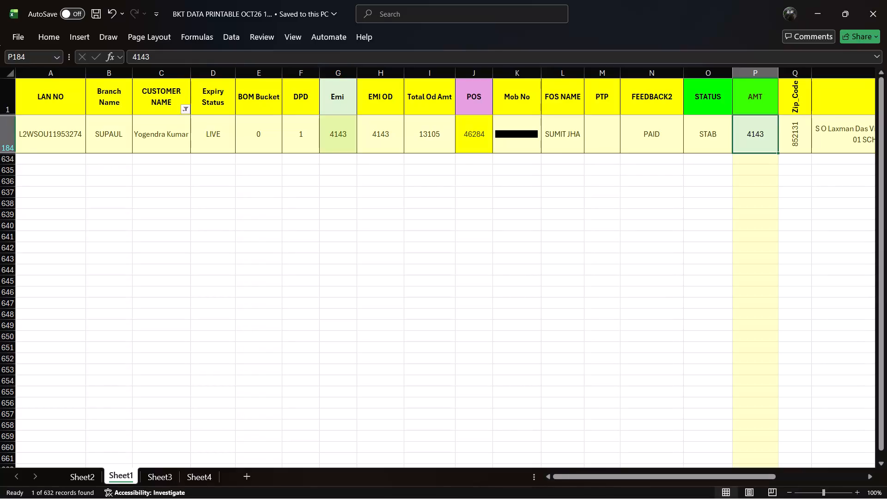
# Filter the CUSTOMER NAME column by KAMLE, keeping only the second matching customer.
pyautogui.click(187, 110)
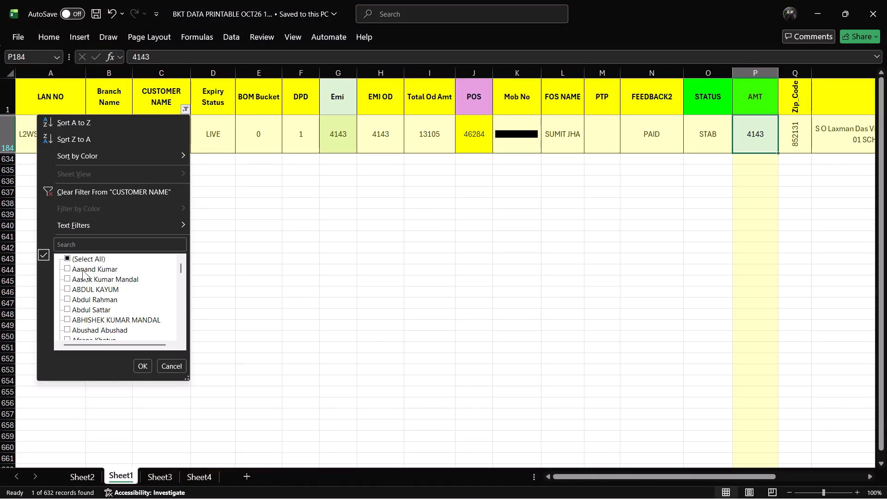
pyautogui.click(78, 243)
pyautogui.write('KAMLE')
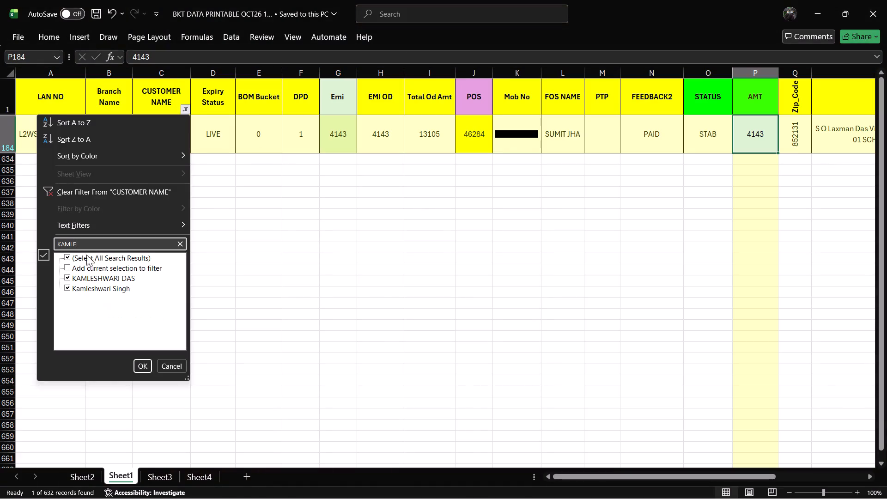
pyautogui.click(105, 272)
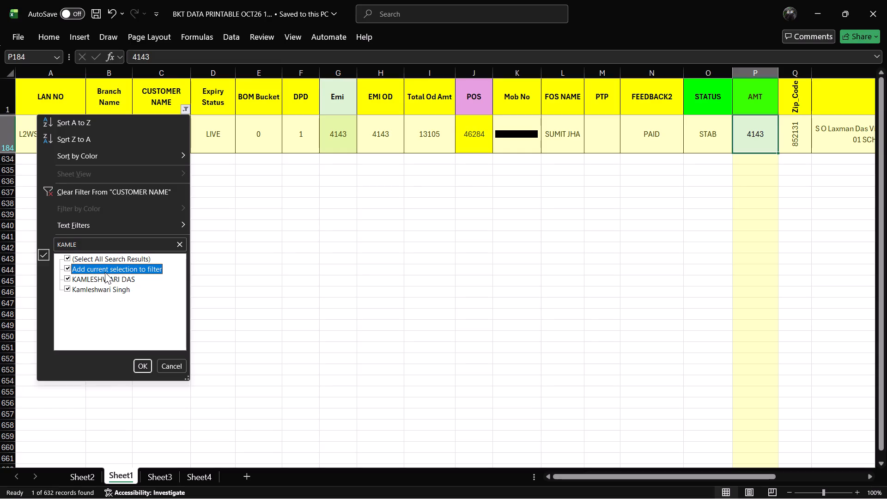
pyautogui.click(116, 257)
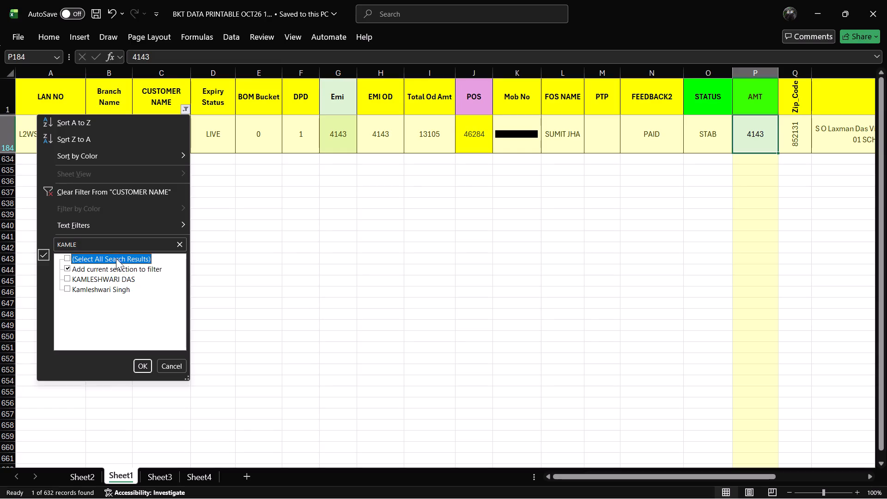
pyautogui.click(84, 270)
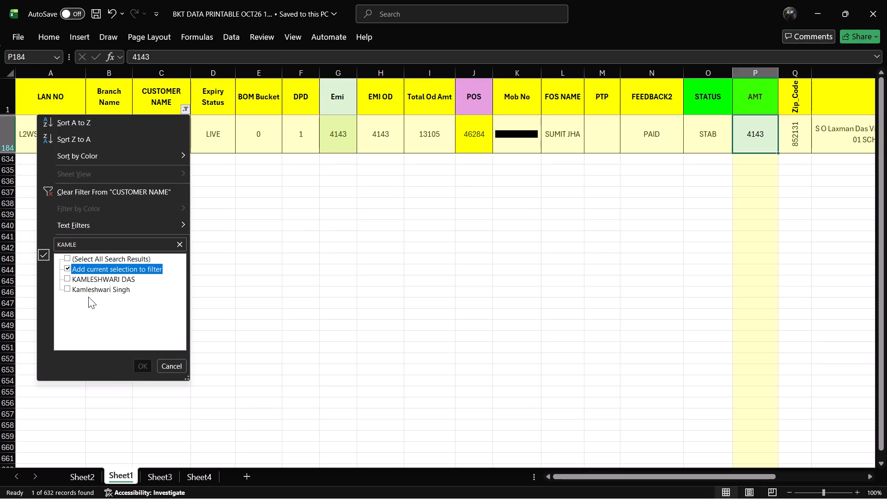
pyautogui.click(88, 291)
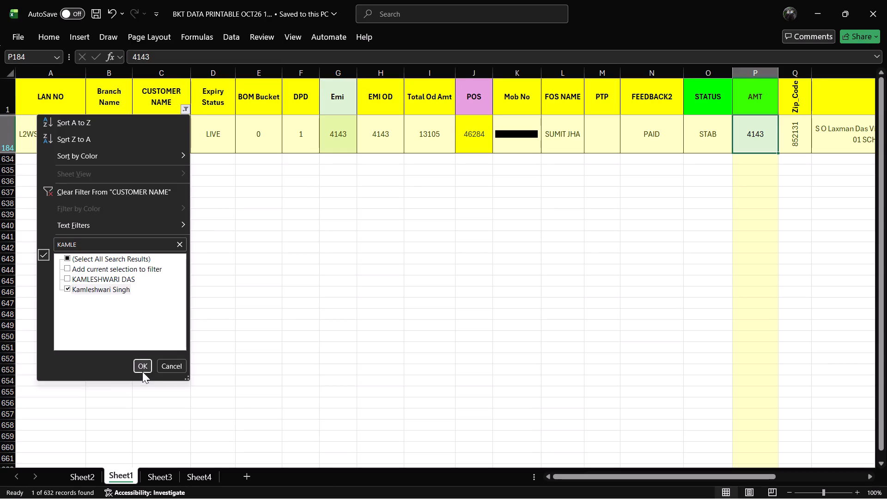
pyautogui.click(142, 371)
# Replace the FEEDBACK2 entry in row 24 with PAID.
pyautogui.click(640, 154)
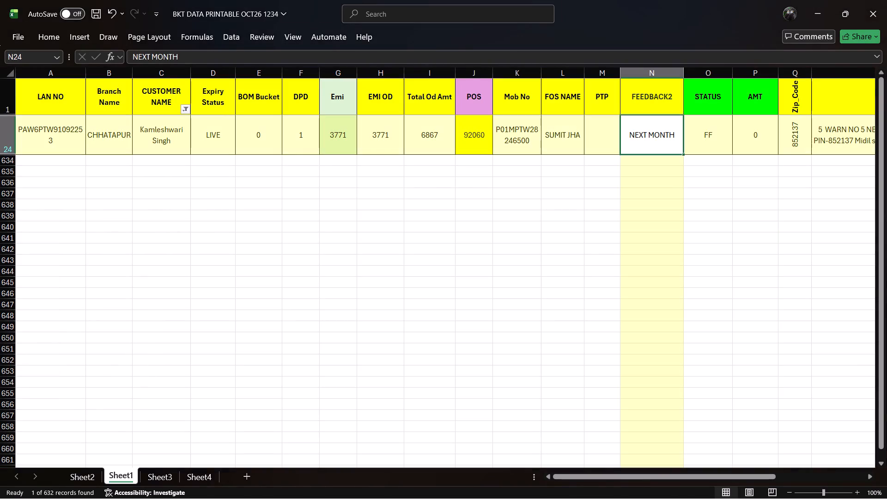
pyautogui.press('BackSpace')
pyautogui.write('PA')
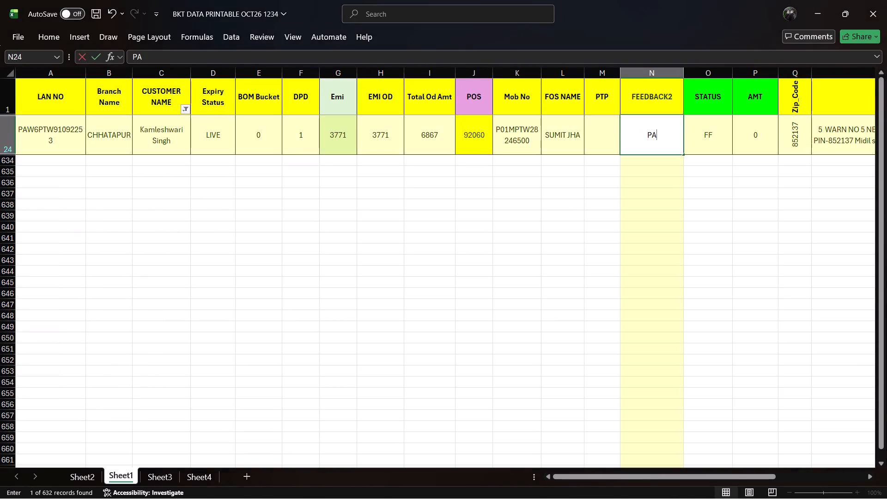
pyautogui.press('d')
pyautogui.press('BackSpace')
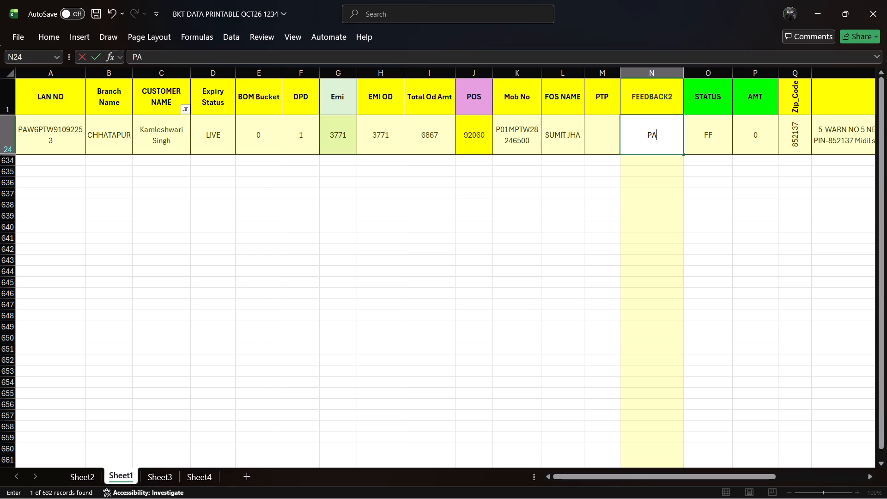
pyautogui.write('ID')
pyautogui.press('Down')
# Set the STATUS in row 24 to STAB.
pyautogui.click(718, 124)
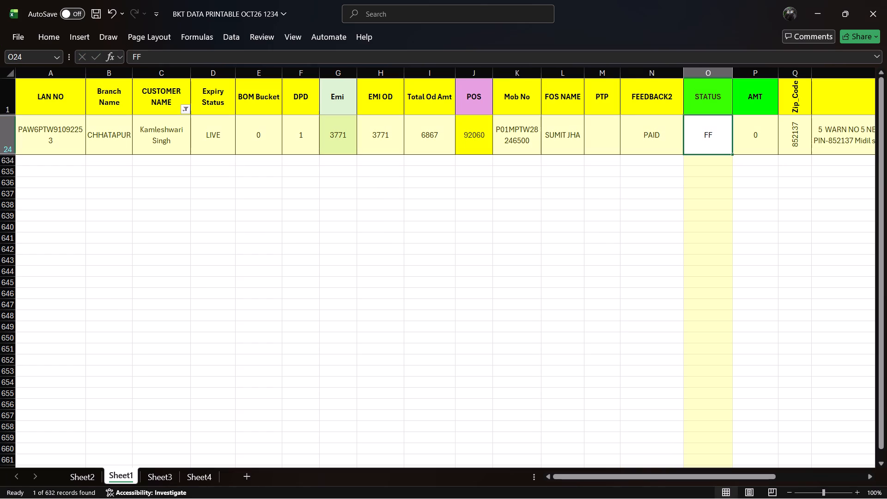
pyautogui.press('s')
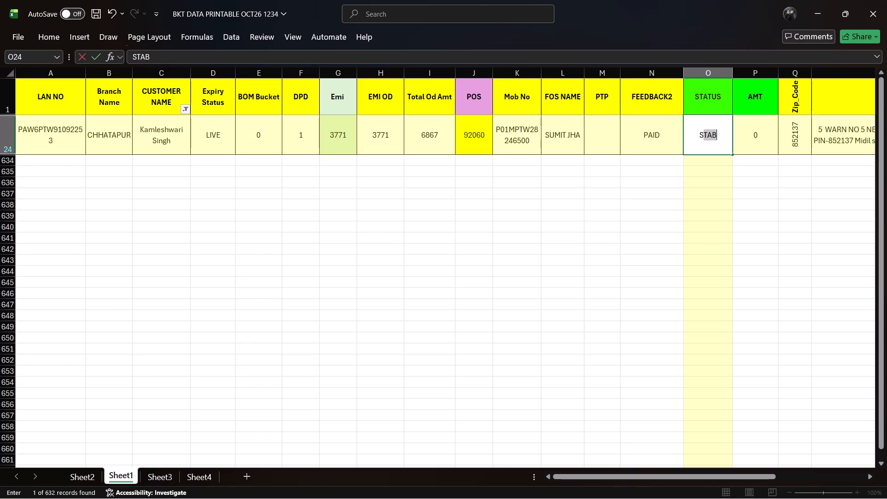
# Copy the EMI OD value 3771 in row 24 into the customer's AMT cell.
pyautogui.click(375, 132)
pyautogui.hotkey('ctrl', 'c')
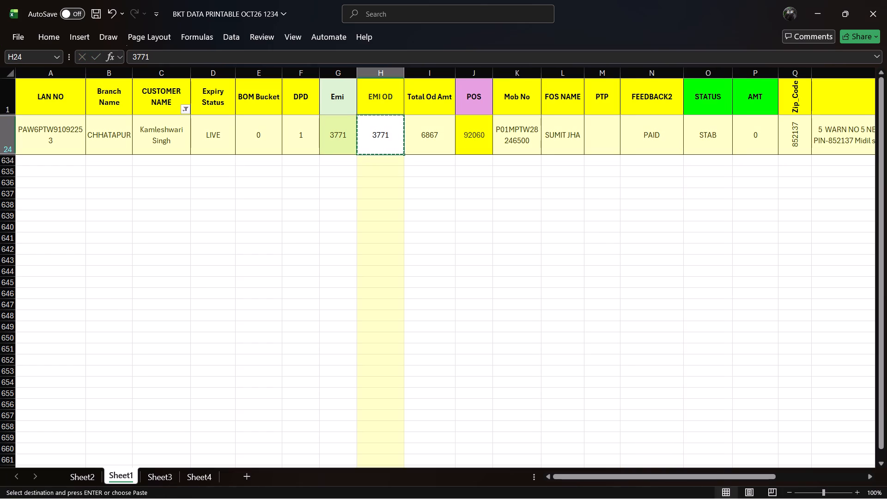
pyautogui.click(746, 136)
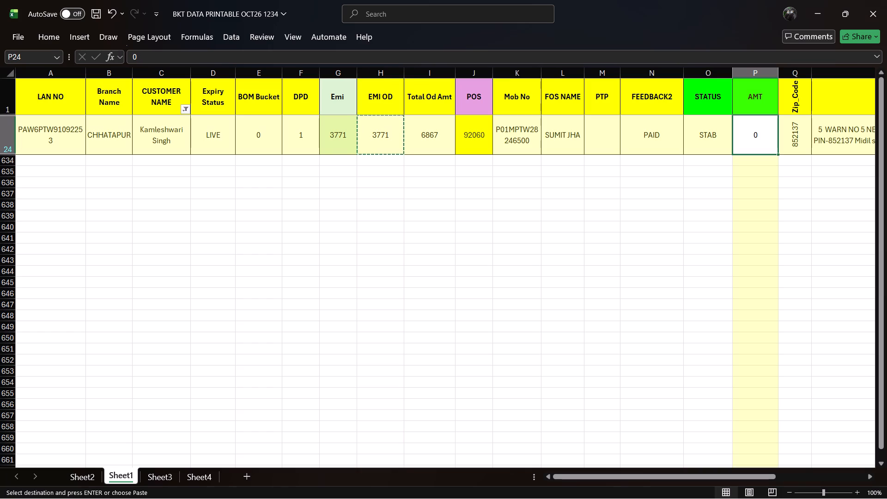
pyautogui.hotkey('ctrl', 'v')
# Save the workbook.
pyautogui.hotkey('ctrl', 's')
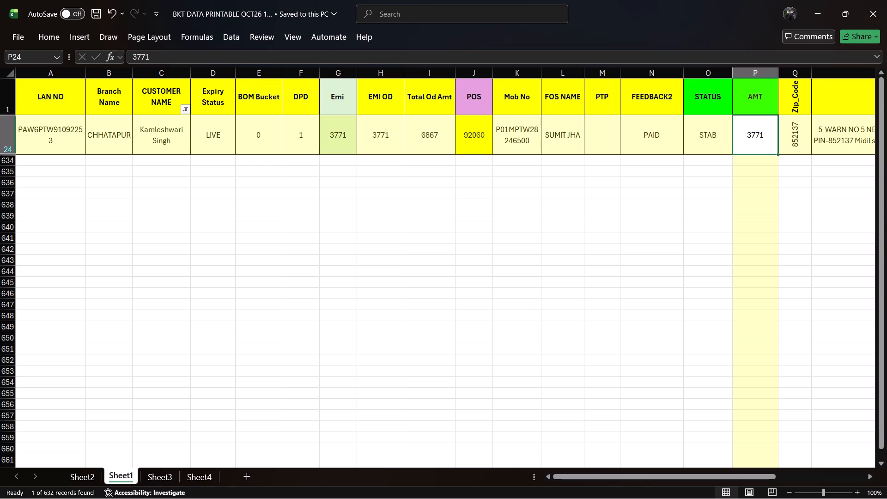
pyautogui.click(185, 110)
pyautogui.click(98, 243)
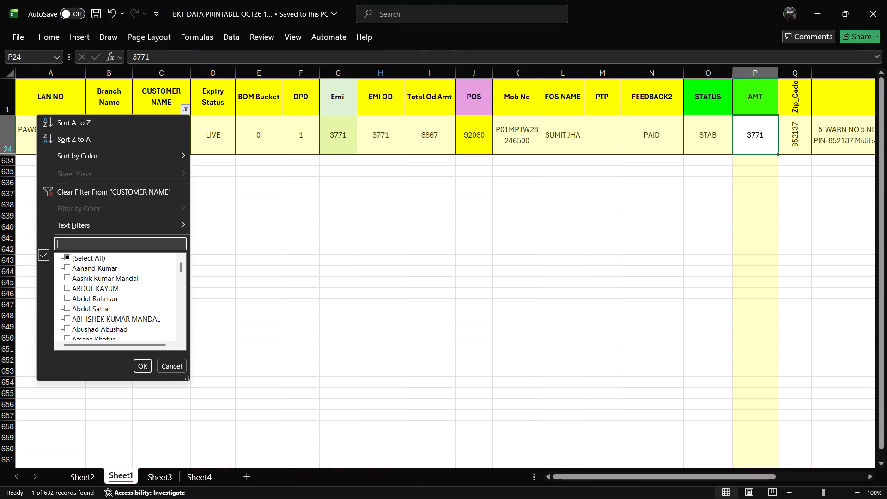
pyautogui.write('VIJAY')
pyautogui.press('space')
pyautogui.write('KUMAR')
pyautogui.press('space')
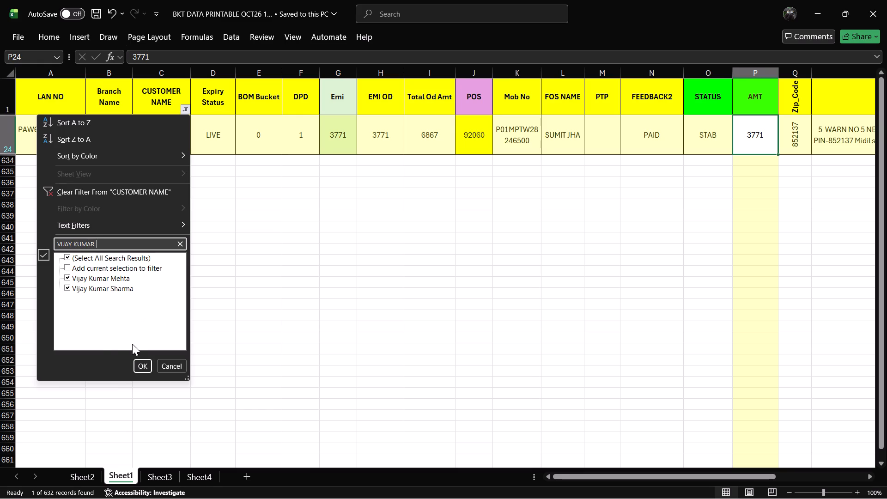
pyautogui.click(90, 287)
pyautogui.click(138, 370)
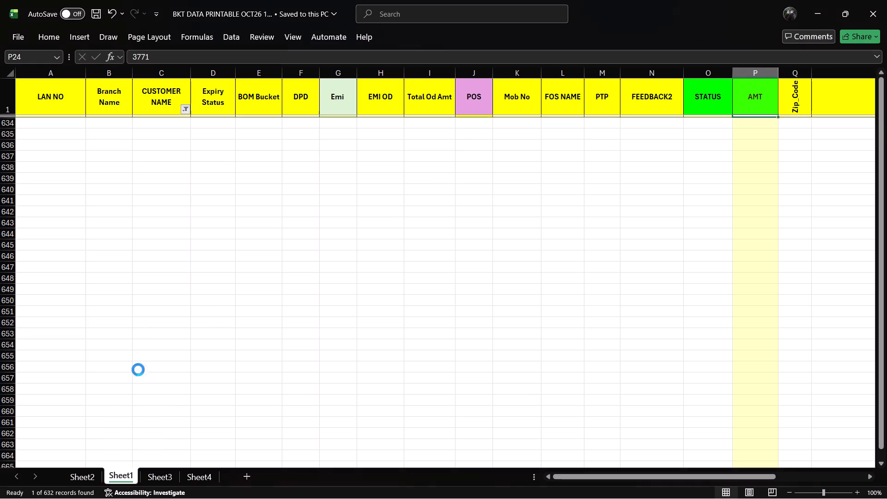
pyautogui.press('Up')
pyautogui.press('Up')
pyautogui.press('Up')
pyautogui.press('Up')
pyautogui.press('Up')
pyautogui.press('Up')
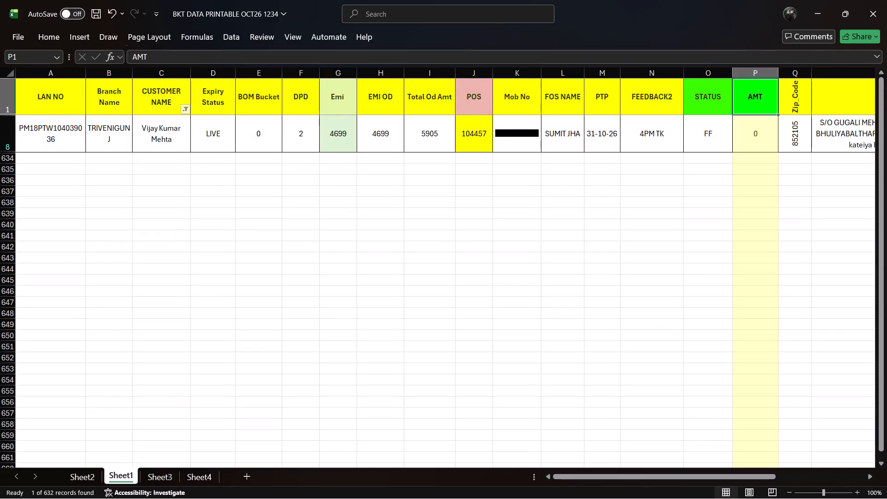
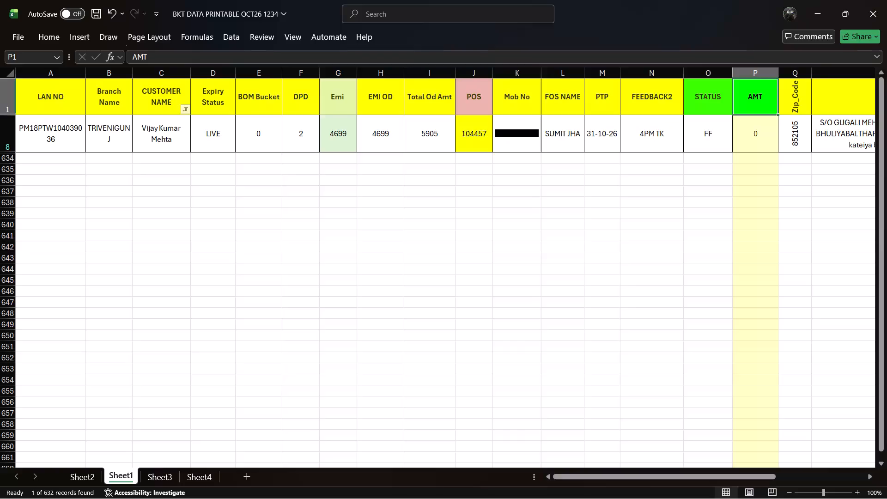
# Clear the PTP date in row 8 and set the customer's FEEDBACK2 to PAID.
pyautogui.click(594, 134)
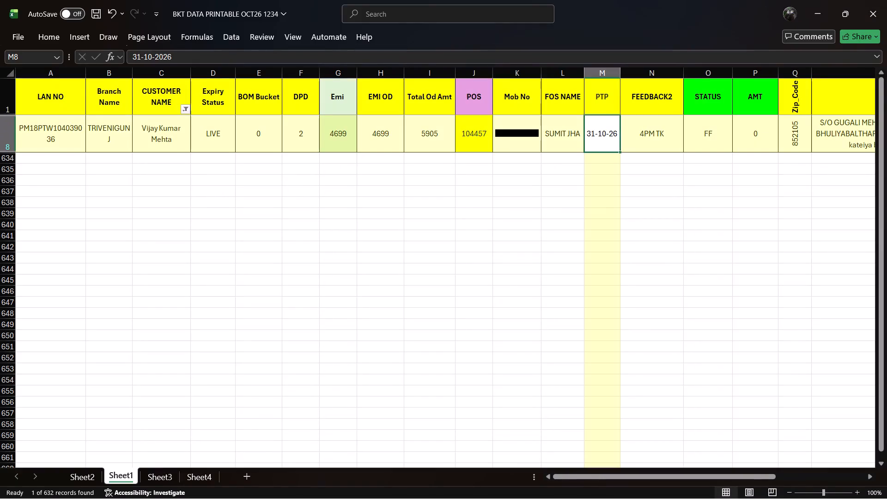
pyautogui.press('BackSpace')
pyautogui.press('Right')
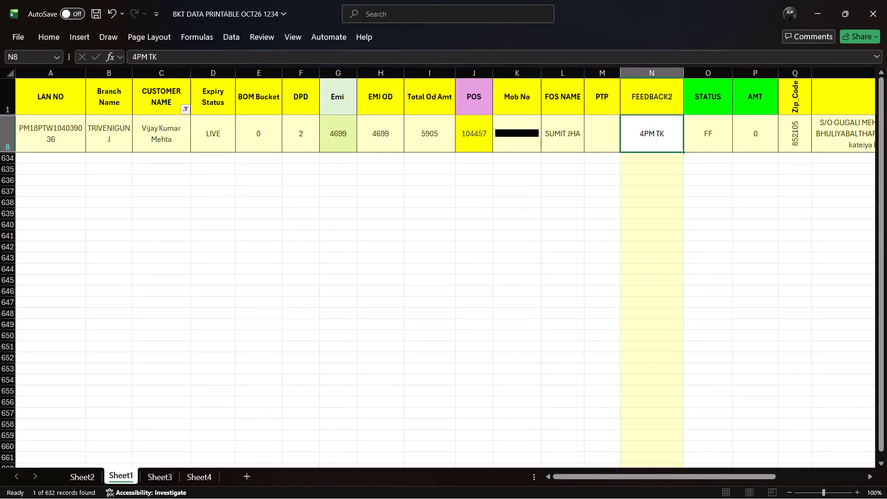
pyautogui.press('BackSpace')
pyautogui.write('PAID')
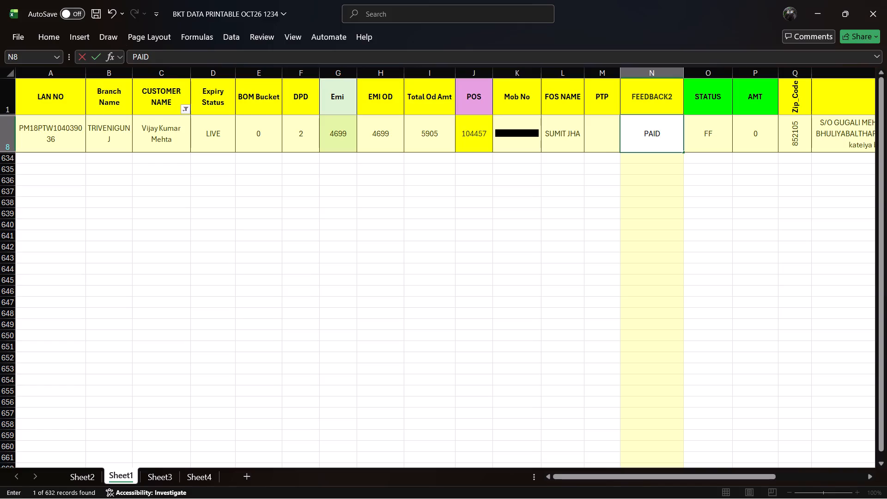
# Set the STATUS in row 8 to STAB.
pyautogui.click(706, 139)
pyautogui.press('s')
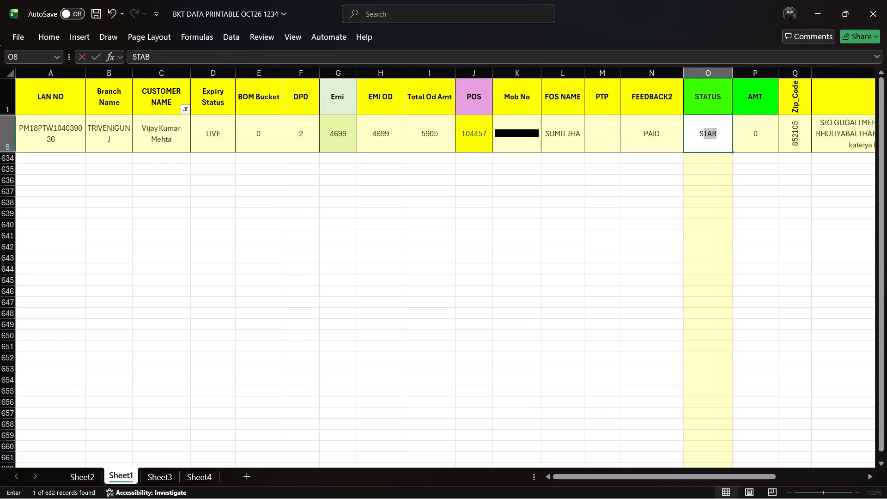
pyautogui.press('Left')
# Copy the Emi value 4699 in row 8 into the customer's AMT cell.
pyautogui.press('Left')
pyautogui.press('Left')
pyautogui.press('Left')
pyautogui.press('Left')
pyautogui.press('Left')
pyautogui.press('Left')
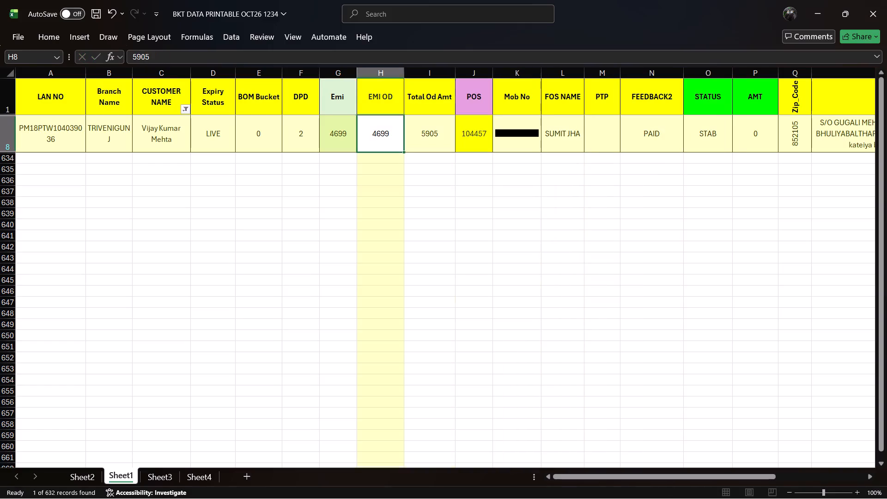
pyautogui.press('Left')
pyautogui.hotkey('ctrl', 'c')
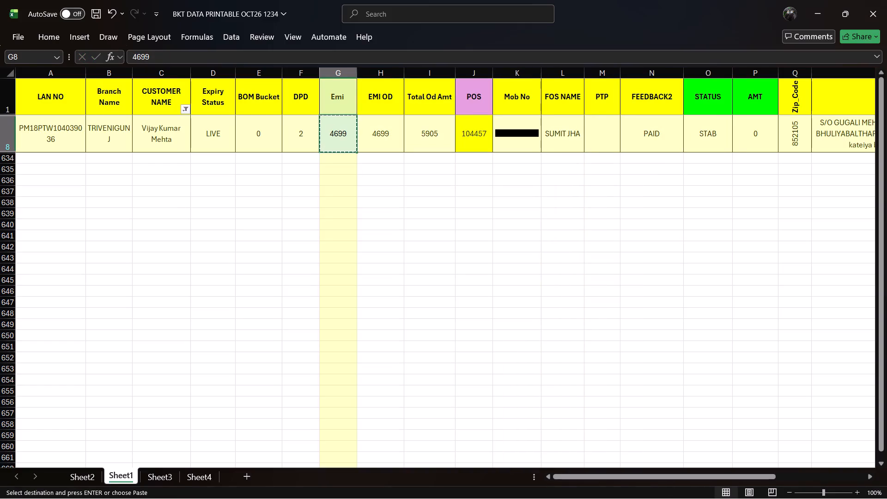
pyautogui.press('Right')
pyautogui.press('Right')
pyautogui.press('Right')
pyautogui.press('Right')
pyautogui.press('Right')
pyautogui.press('Right')
pyautogui.press('Right')
pyautogui.press('Right')
pyautogui.press('Right')
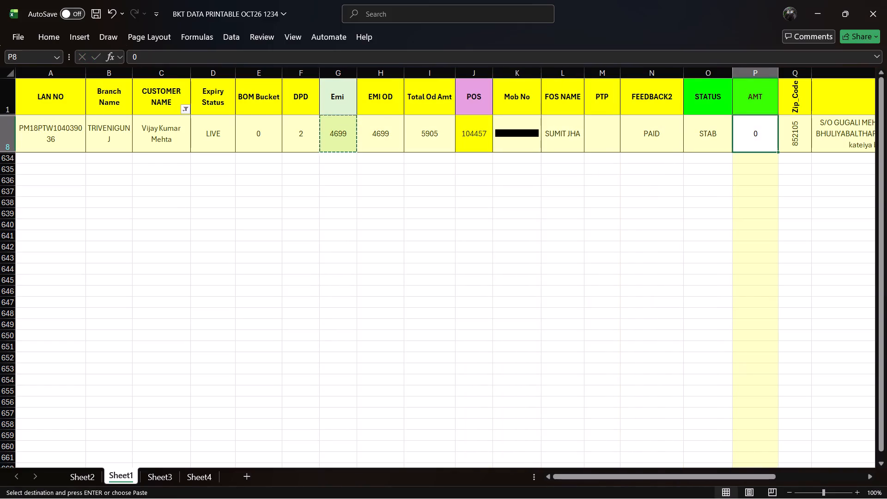
pyautogui.hotkey('ctrl', 'v')
# Save the workbook.
pyautogui.hotkey('ctrl', 's')
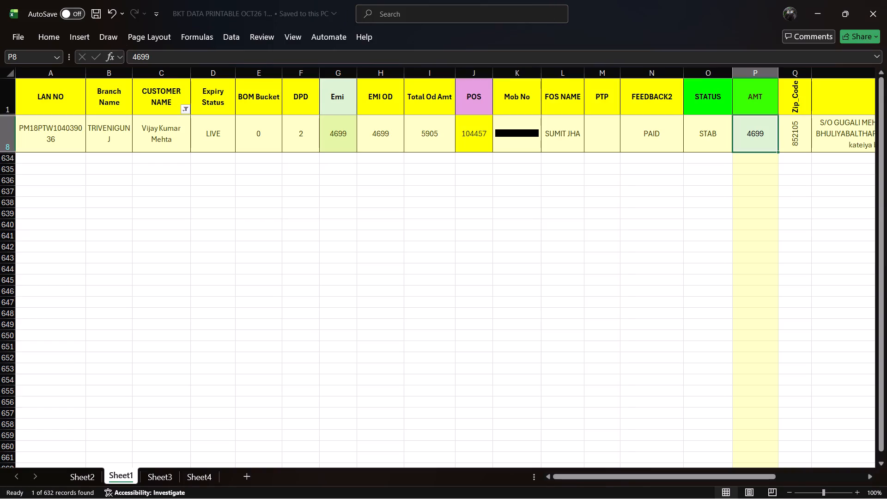
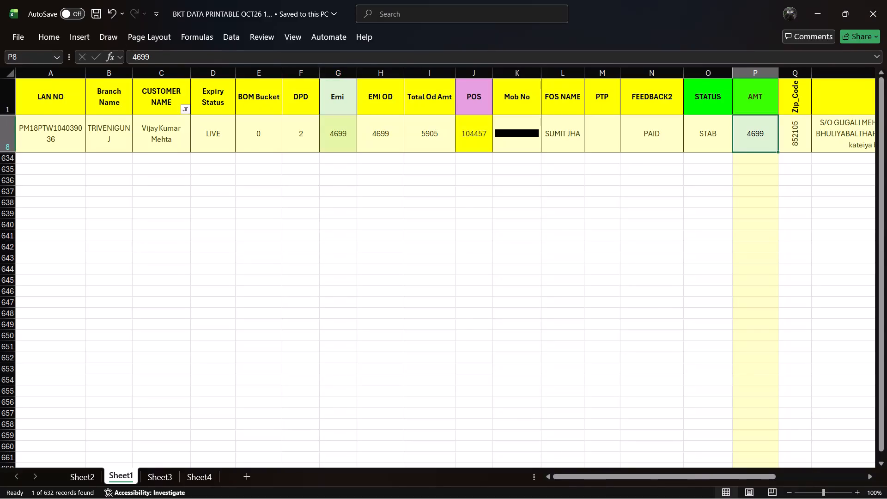
# Filter the CUSTOMER NAME column by AVINASH to isolate that customer's record.
pyautogui.click(182, 106)
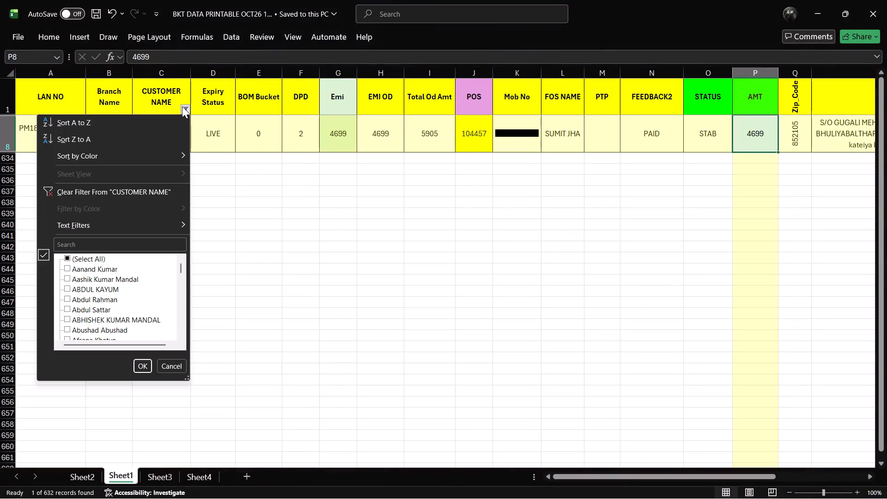
pyautogui.click(68, 242)
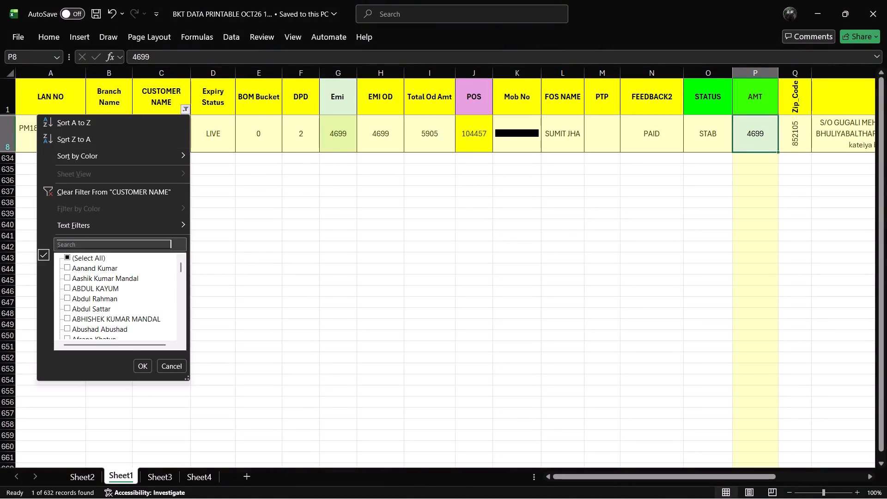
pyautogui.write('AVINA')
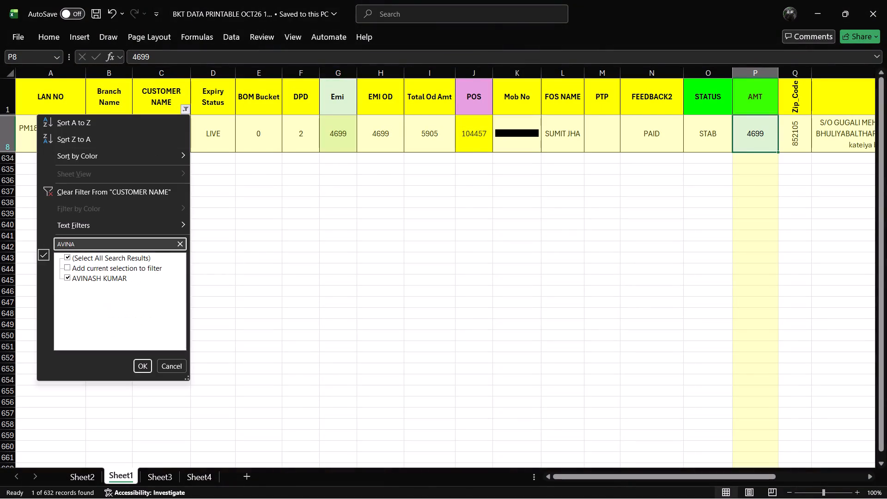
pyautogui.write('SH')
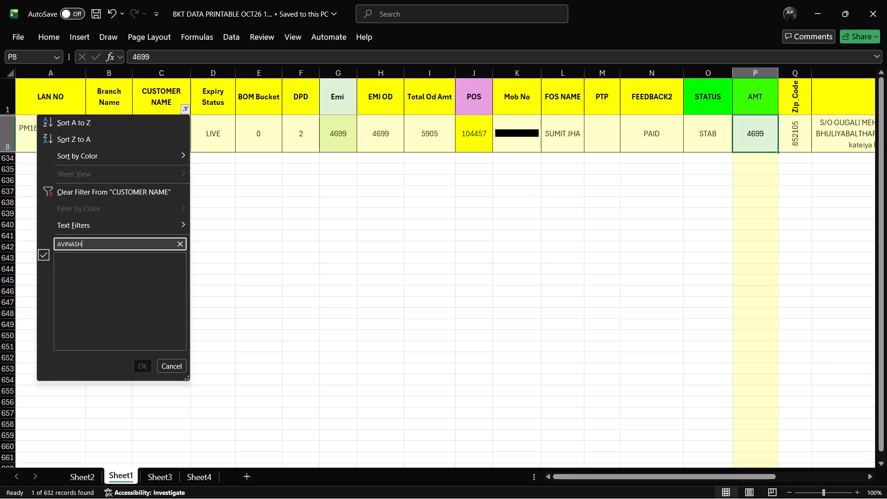
pyautogui.click(149, 363)
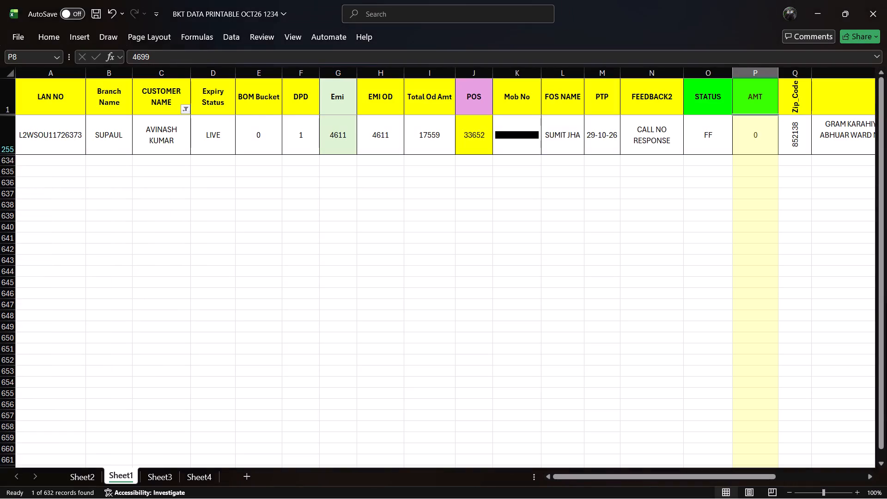
# Set the customer's FEEDBACK2 in row 255 to PAID and clear the PTP date.
pyautogui.click(655, 137)
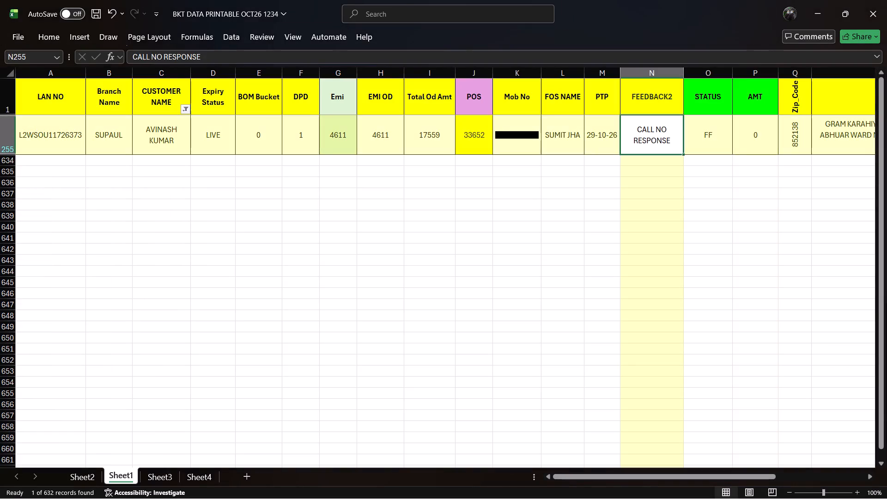
pyautogui.press('BackSpace')
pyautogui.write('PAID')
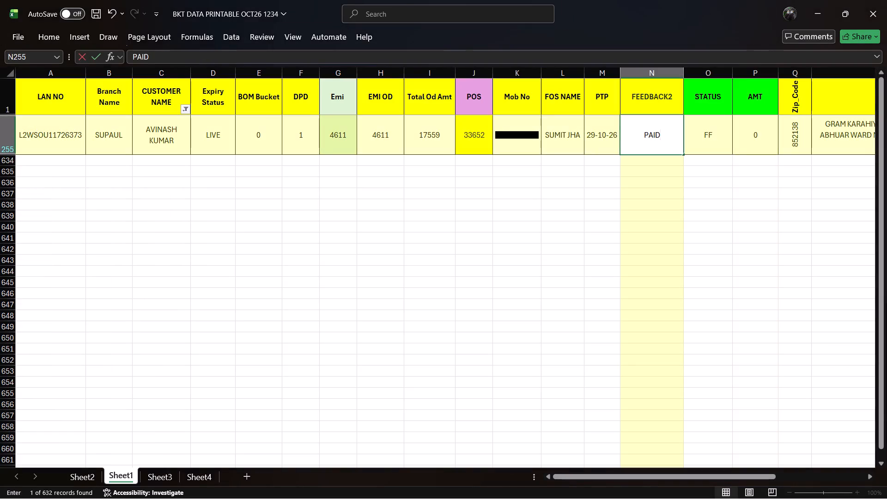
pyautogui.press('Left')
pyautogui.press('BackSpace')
# Set the STATUS in row 255 to STAB.
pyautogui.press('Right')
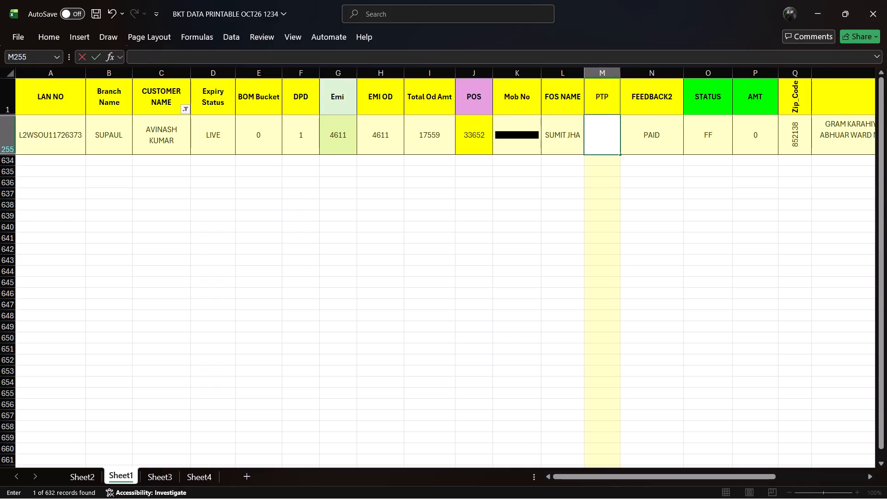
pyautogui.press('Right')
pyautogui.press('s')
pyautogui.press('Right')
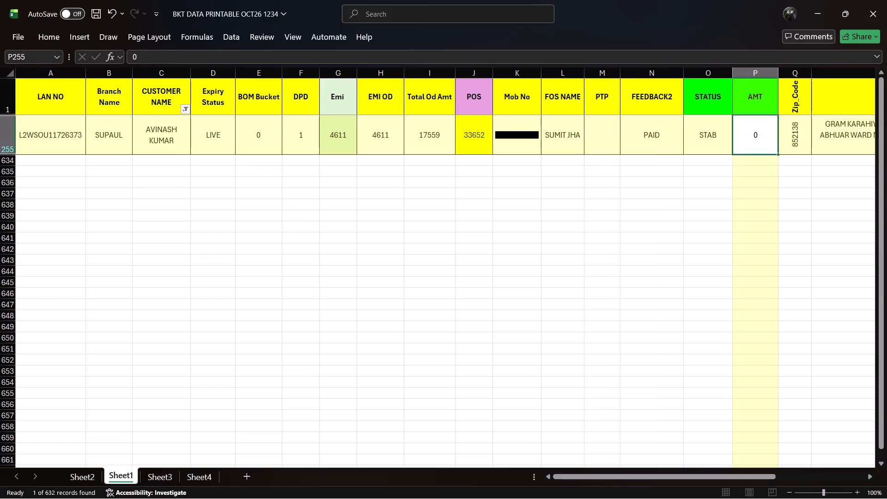
# Copy the Emi value 4611 in row 255 into the customer's AMT cell.
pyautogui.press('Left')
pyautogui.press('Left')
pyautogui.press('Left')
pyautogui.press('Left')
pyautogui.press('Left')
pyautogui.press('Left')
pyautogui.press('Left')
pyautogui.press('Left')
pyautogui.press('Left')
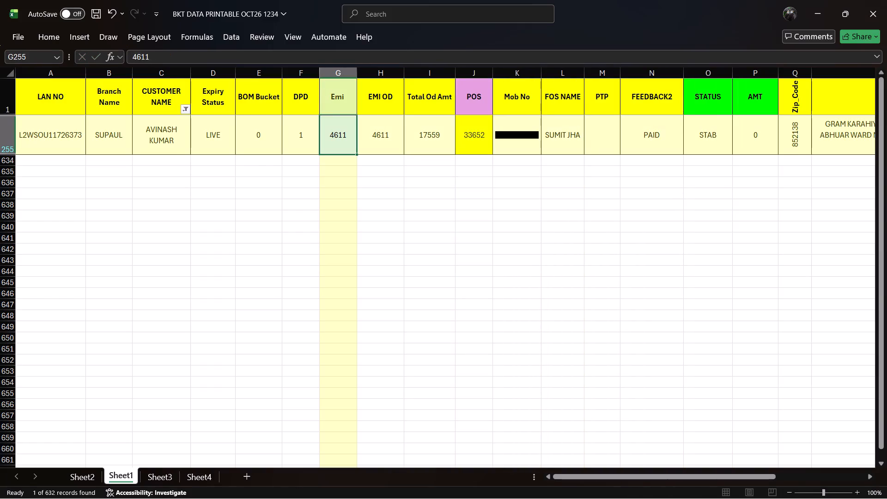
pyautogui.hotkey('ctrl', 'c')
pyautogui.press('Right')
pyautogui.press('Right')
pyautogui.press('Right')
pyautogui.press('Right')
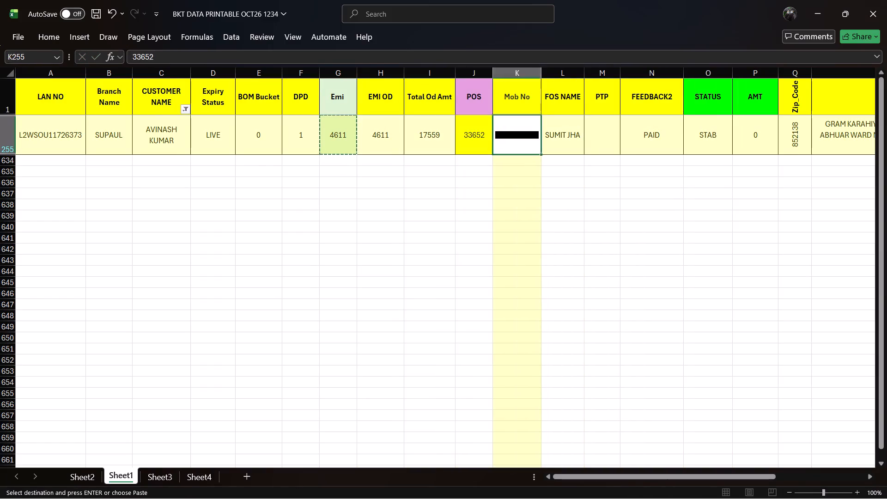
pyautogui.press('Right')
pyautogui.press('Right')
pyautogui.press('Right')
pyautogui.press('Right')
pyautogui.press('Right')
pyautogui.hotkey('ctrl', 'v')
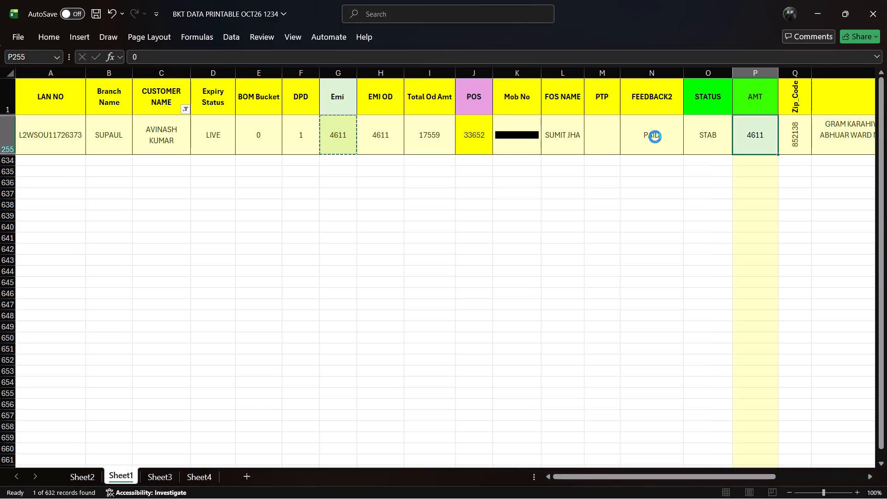
# Save the workbook.
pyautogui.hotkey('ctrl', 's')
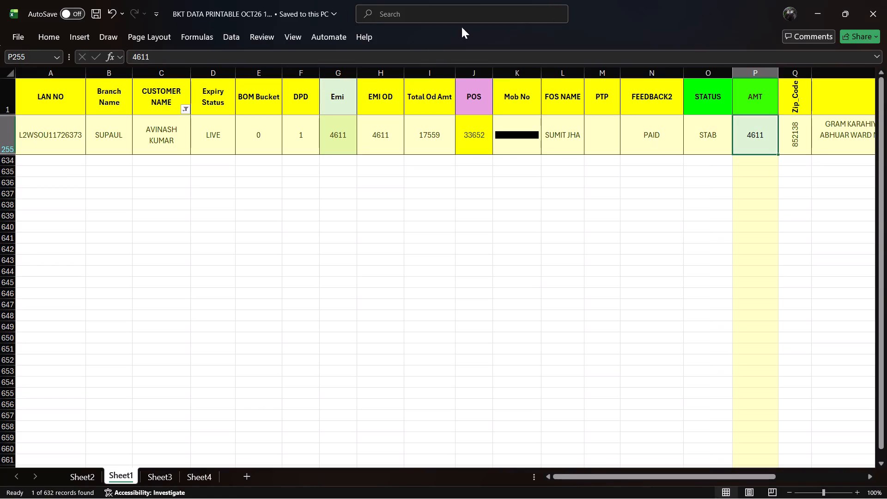
# Filter the CUSTOMER NAME column by AZIZ to isolate that customer's record.
pyautogui.click(187, 108)
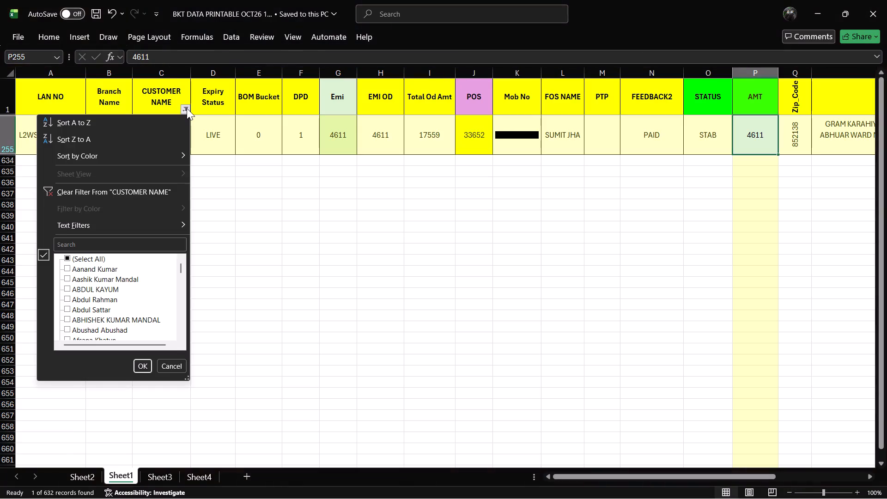
pyautogui.click(80, 241)
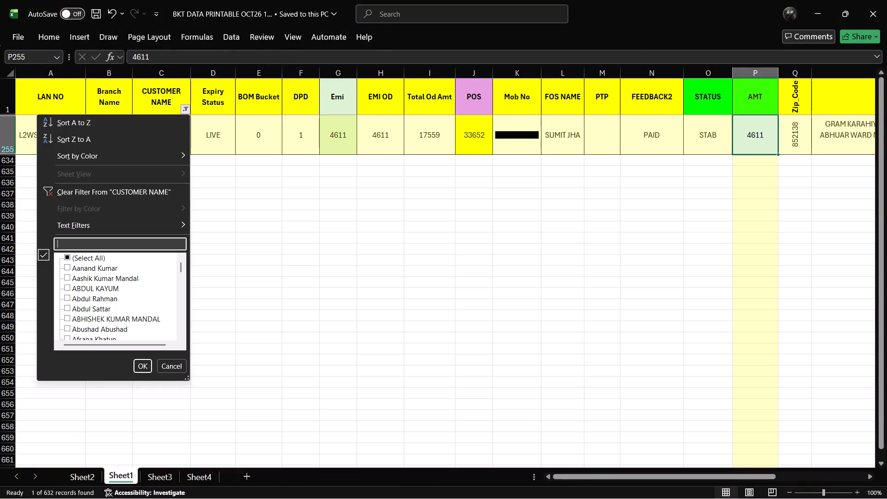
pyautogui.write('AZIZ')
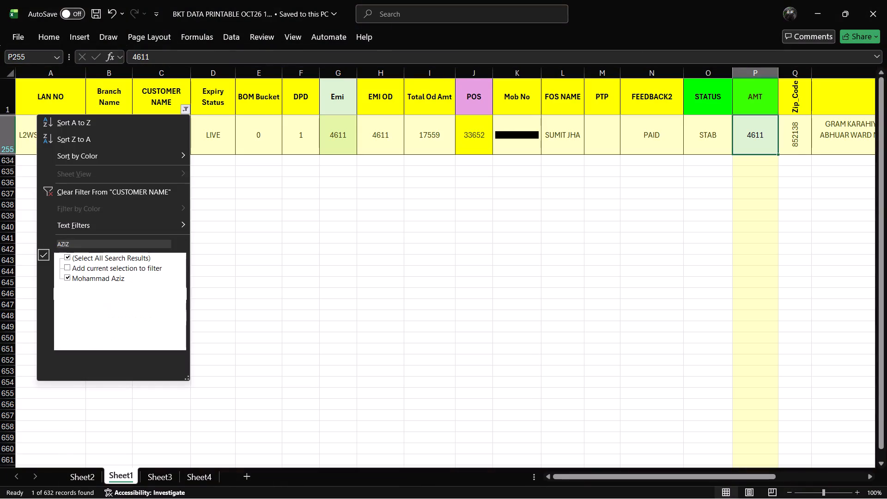
pyautogui.click(139, 362)
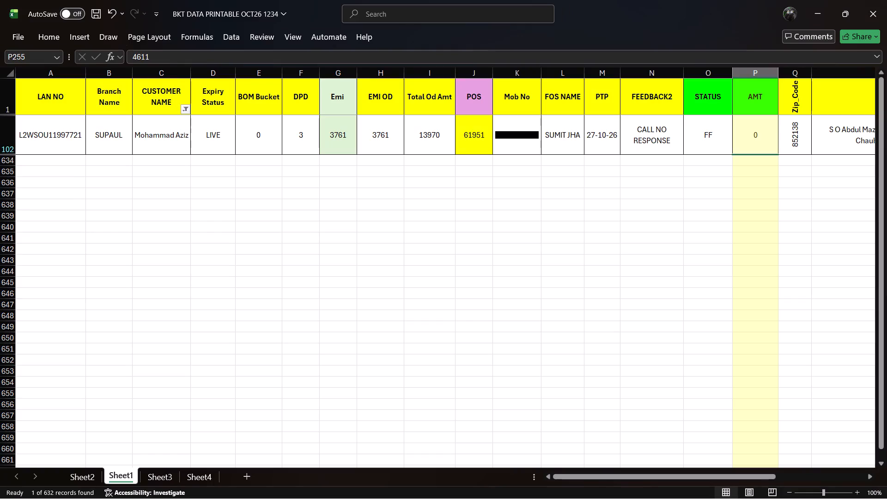
# Clear the PTP date in row 102 and set the customer's FEEDBACK2 to PAID.
pyautogui.click(591, 143)
pyautogui.press('BackSpace')
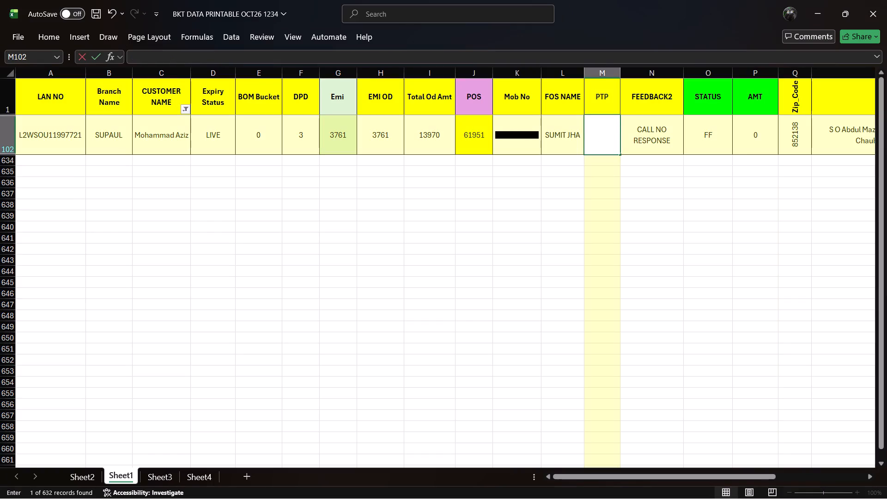
pyautogui.press('Right')
pyautogui.press('BackSpace')
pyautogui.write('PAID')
# Set the STATUS in row 102 to STAB.
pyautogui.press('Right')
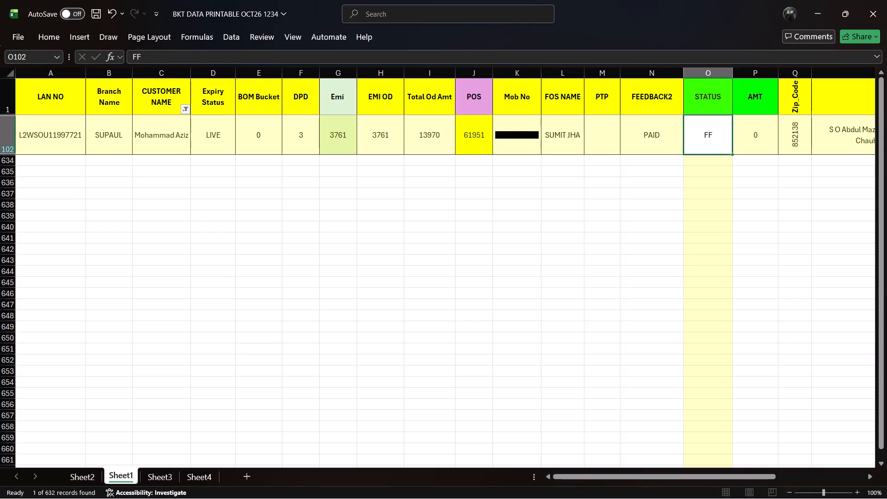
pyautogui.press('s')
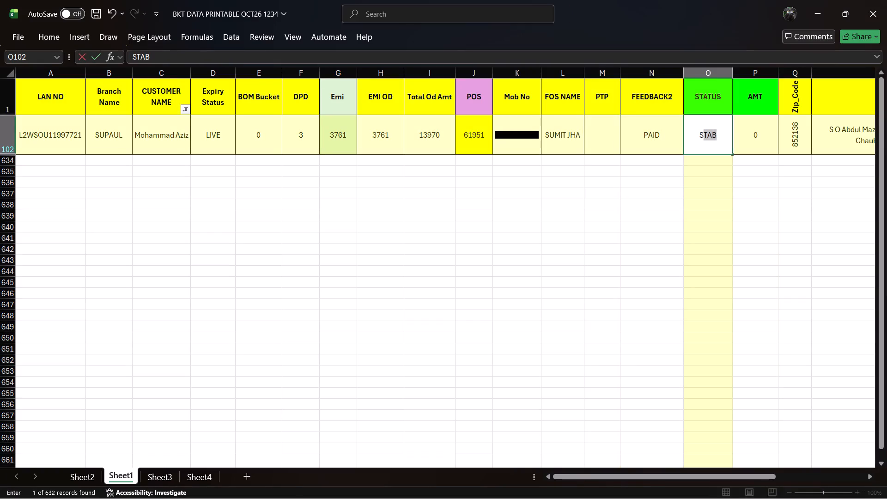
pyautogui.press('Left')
# Copy the Emi value 3761 in row 102 into the customer's AMT cell.
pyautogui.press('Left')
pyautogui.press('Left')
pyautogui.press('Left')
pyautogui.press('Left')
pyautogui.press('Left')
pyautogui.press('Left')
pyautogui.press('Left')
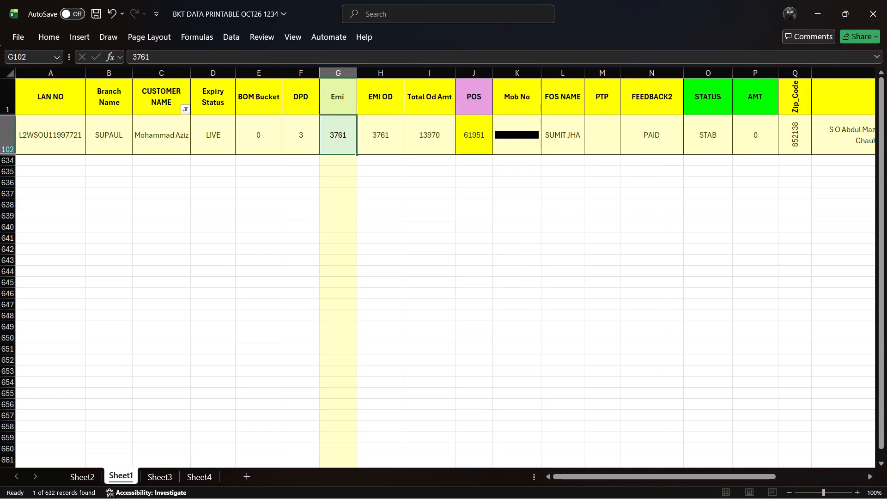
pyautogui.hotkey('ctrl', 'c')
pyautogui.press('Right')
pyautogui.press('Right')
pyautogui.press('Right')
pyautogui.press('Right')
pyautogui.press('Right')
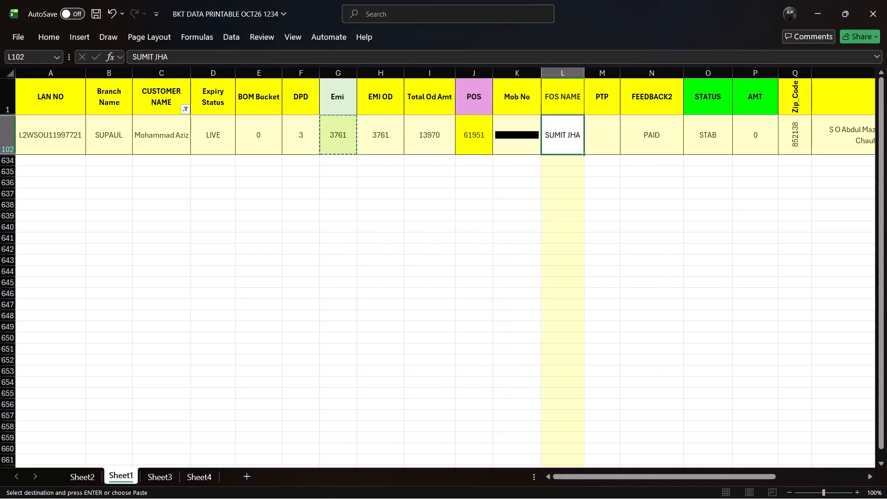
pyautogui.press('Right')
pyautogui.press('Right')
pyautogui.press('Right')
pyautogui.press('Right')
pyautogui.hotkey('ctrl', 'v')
# Save the workbook.
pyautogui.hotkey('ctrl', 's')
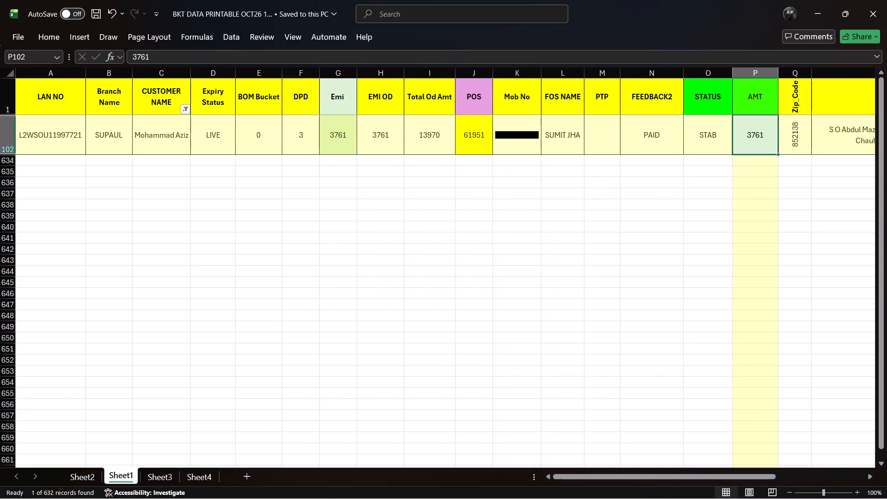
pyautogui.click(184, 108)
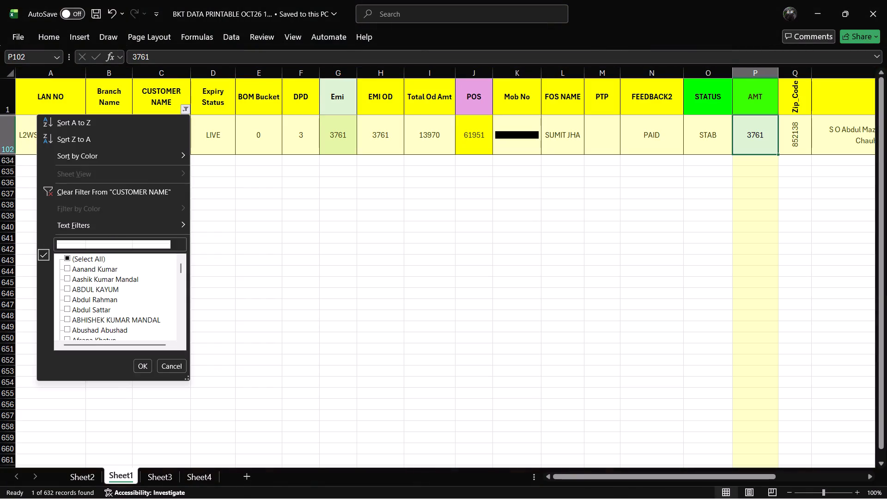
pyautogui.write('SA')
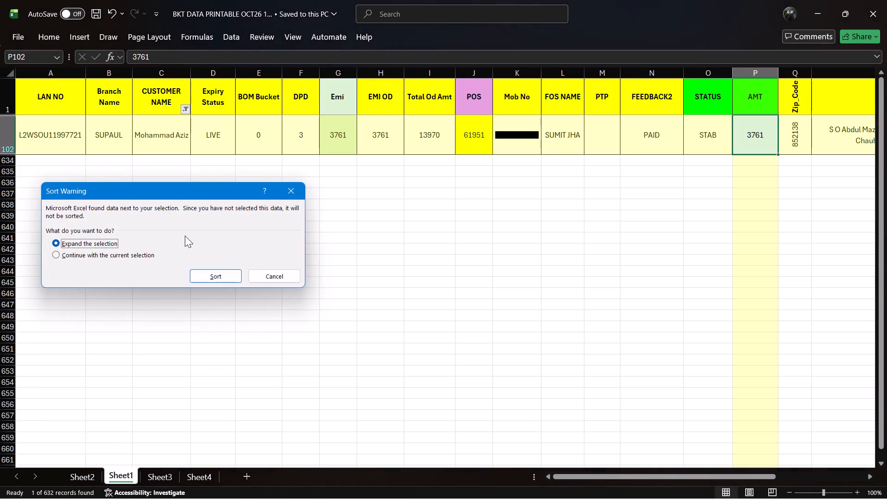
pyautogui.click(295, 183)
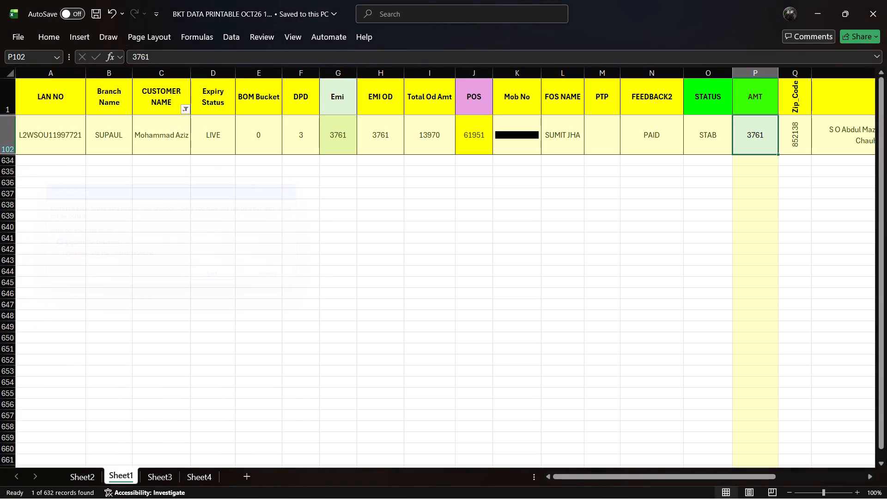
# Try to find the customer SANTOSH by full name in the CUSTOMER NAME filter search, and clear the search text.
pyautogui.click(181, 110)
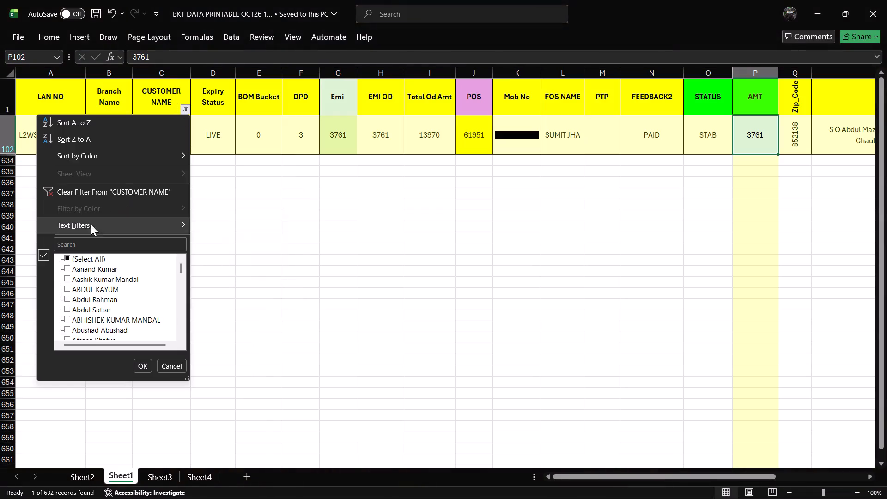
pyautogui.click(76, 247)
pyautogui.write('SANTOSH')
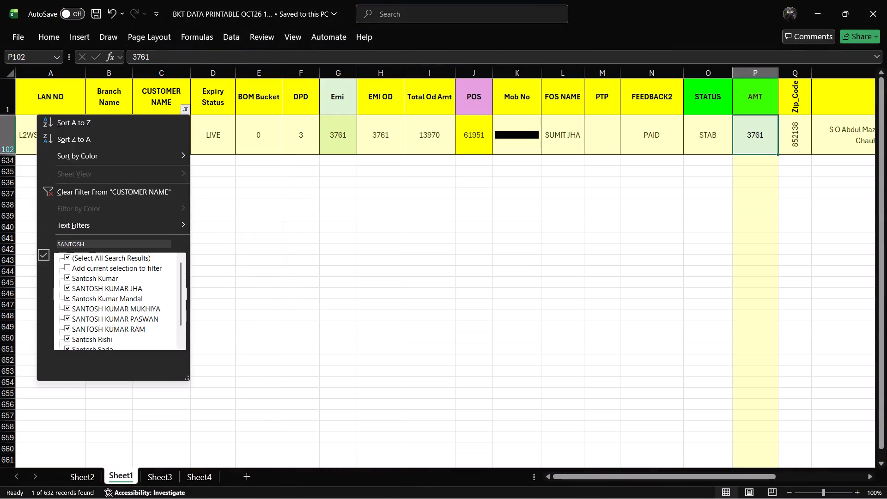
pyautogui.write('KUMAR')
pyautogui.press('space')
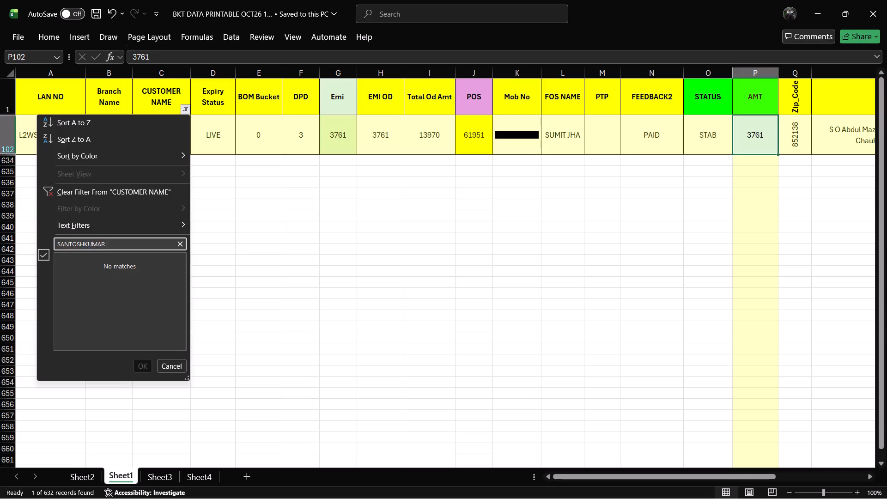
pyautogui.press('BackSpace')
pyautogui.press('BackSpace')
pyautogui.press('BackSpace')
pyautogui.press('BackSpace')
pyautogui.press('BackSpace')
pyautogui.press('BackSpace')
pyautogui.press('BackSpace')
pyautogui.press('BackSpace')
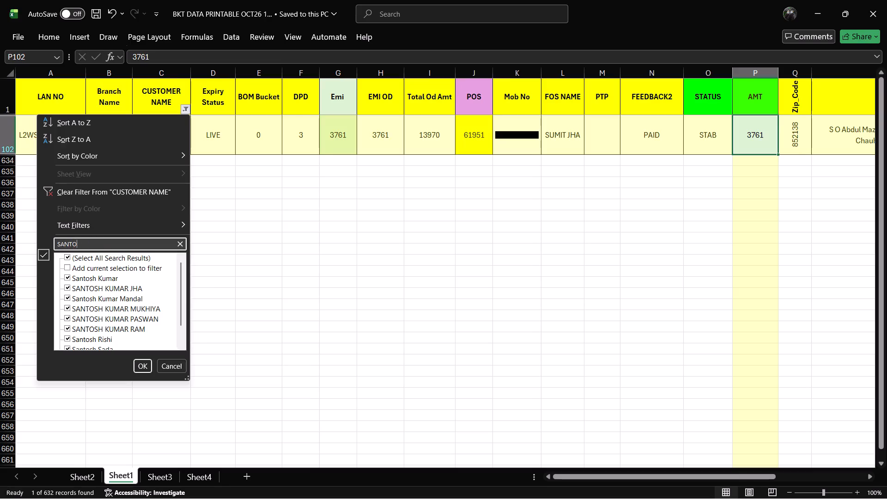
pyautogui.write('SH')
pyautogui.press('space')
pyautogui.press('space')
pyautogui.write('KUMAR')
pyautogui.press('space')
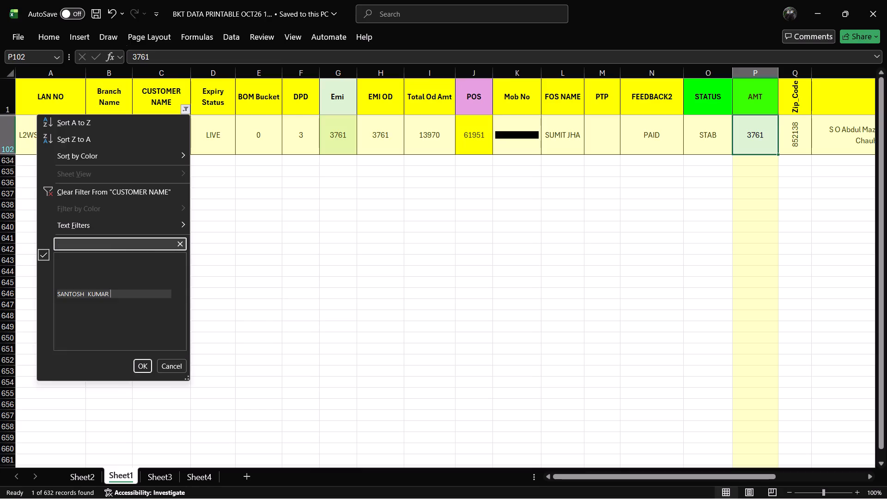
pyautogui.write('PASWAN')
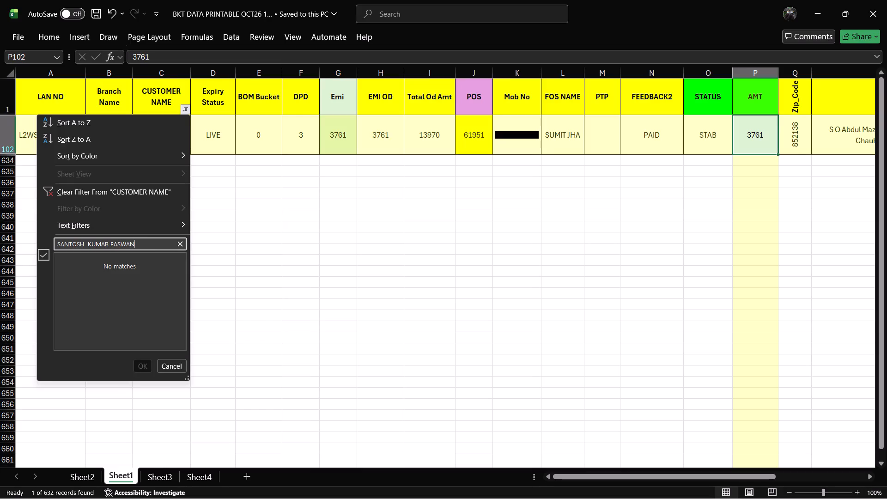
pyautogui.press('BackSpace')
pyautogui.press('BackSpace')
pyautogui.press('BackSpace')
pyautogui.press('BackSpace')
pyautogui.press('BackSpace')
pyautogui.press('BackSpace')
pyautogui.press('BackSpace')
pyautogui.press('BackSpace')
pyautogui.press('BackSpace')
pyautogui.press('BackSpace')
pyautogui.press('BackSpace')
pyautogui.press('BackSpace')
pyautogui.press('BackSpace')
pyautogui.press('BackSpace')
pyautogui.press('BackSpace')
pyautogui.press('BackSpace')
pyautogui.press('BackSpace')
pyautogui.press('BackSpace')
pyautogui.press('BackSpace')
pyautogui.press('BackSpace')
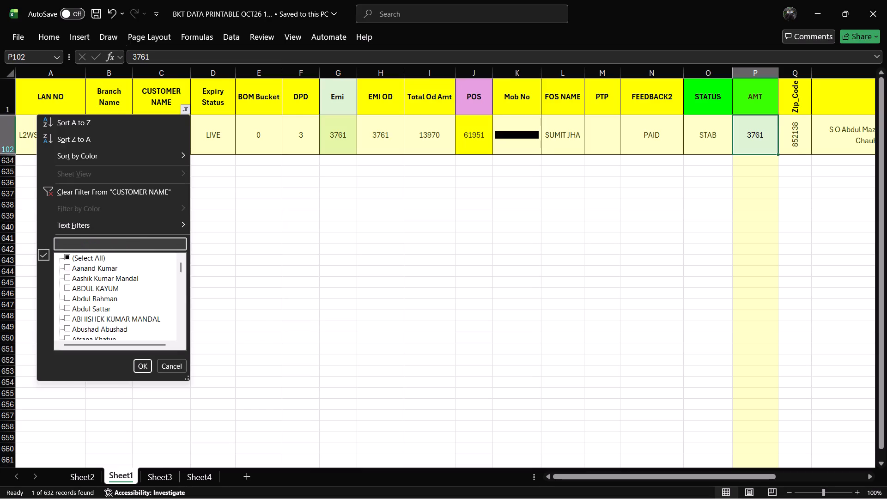
pyautogui.click(79, 243)
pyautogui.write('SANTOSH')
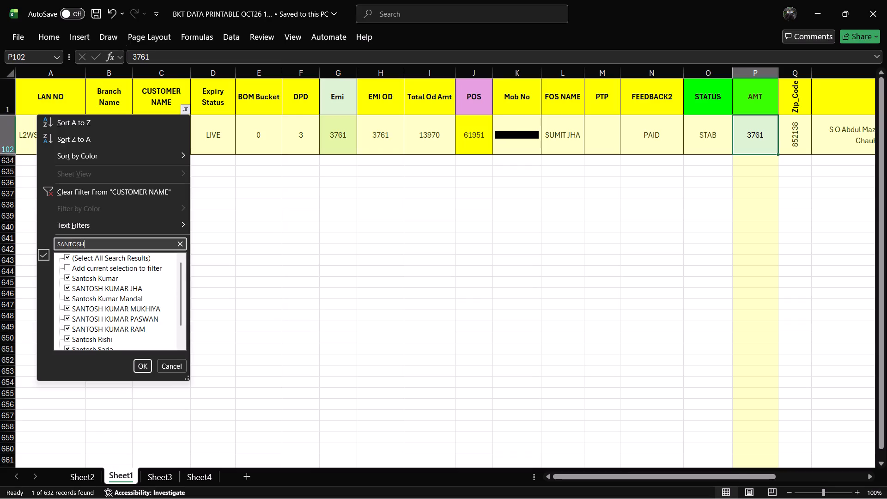
pyautogui.click(84, 256)
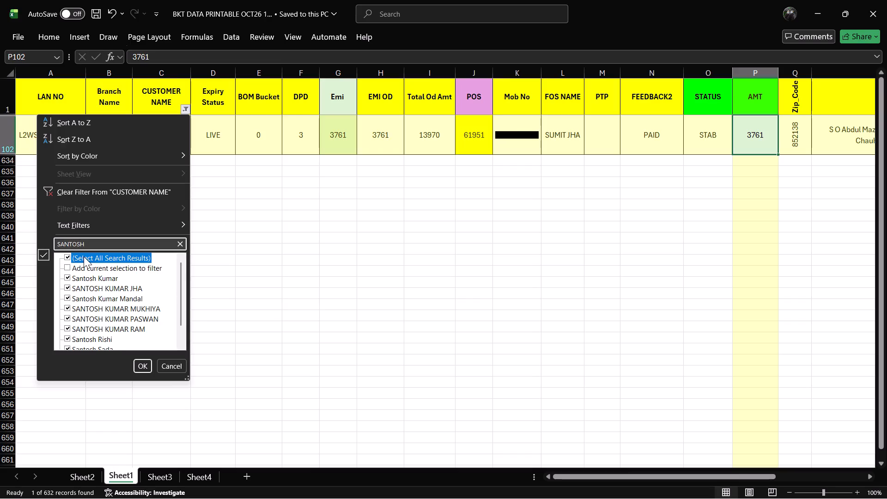
pyautogui.click(75, 321)
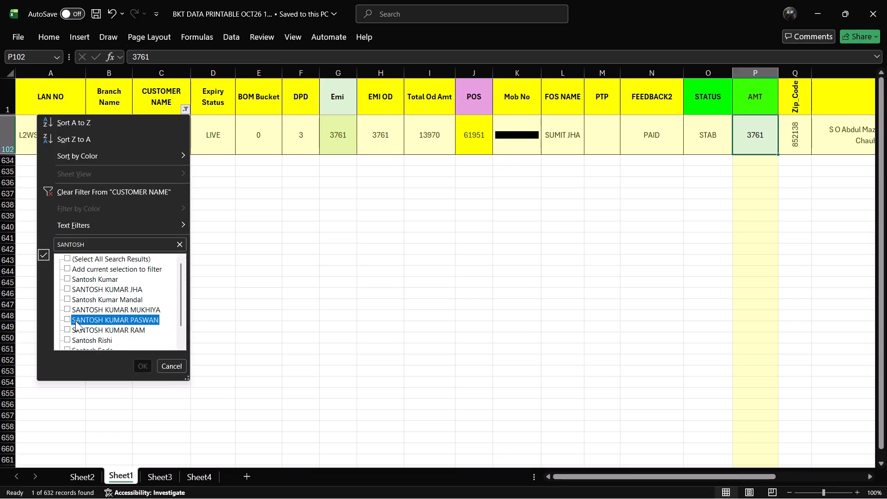
pyautogui.click(140, 368)
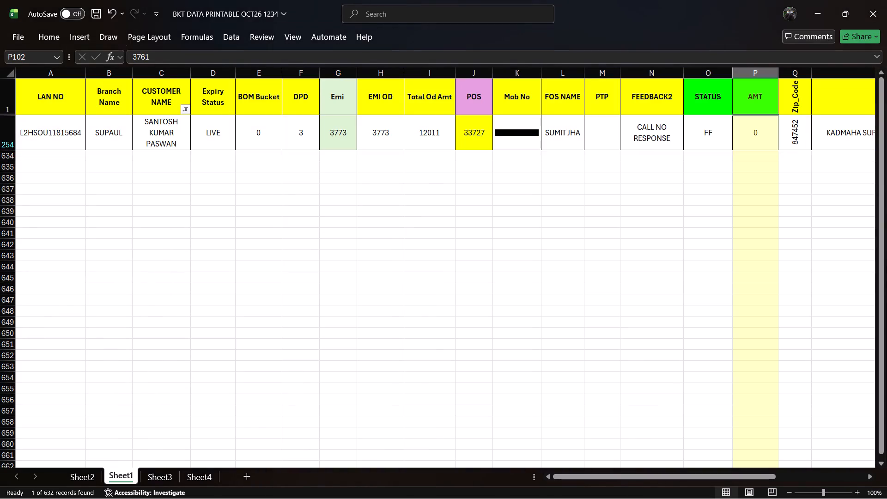
# Set FEEDBACK2 to PAID and STATUS to STAB for the customer in row 254.
pyautogui.click(642, 139)
pyautogui.press('BackSpace')
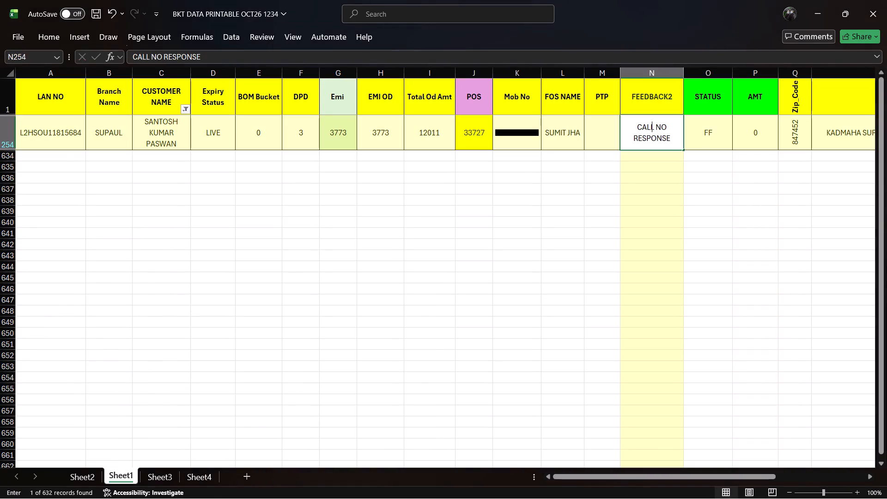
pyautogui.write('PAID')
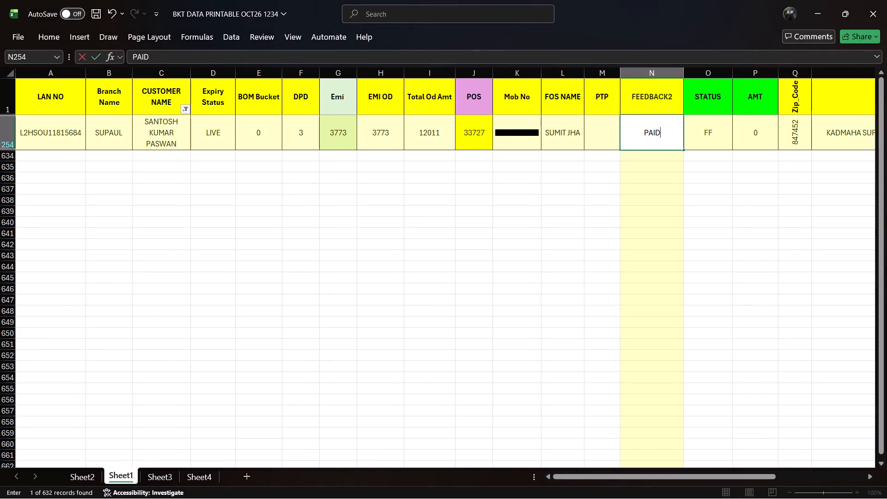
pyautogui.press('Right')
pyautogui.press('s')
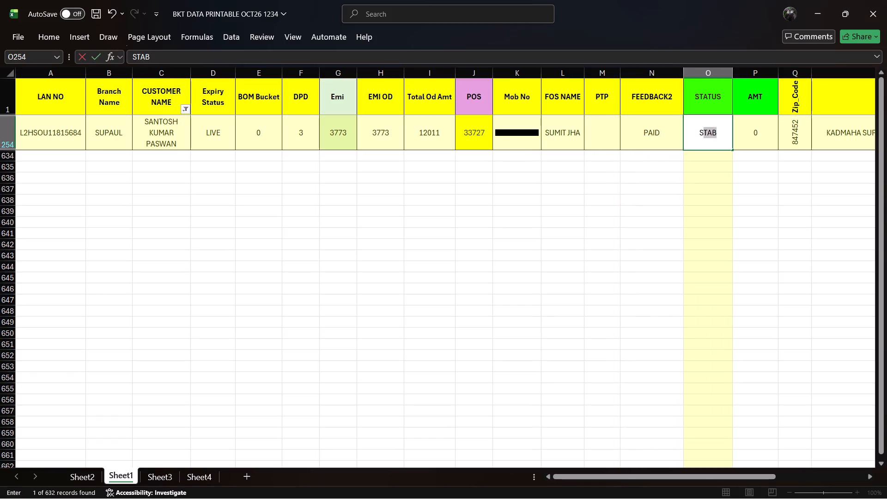
# Copy the Emi value 3773 in row 254 into the customer's AMT cell and save the workbook.
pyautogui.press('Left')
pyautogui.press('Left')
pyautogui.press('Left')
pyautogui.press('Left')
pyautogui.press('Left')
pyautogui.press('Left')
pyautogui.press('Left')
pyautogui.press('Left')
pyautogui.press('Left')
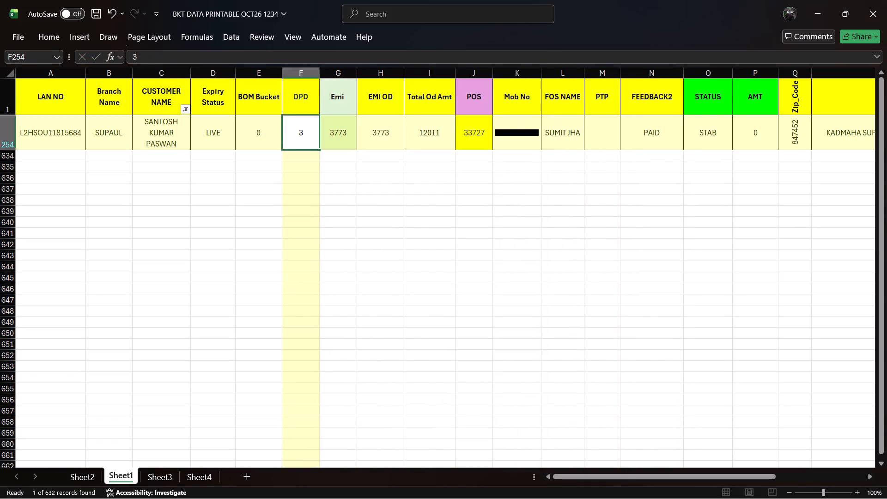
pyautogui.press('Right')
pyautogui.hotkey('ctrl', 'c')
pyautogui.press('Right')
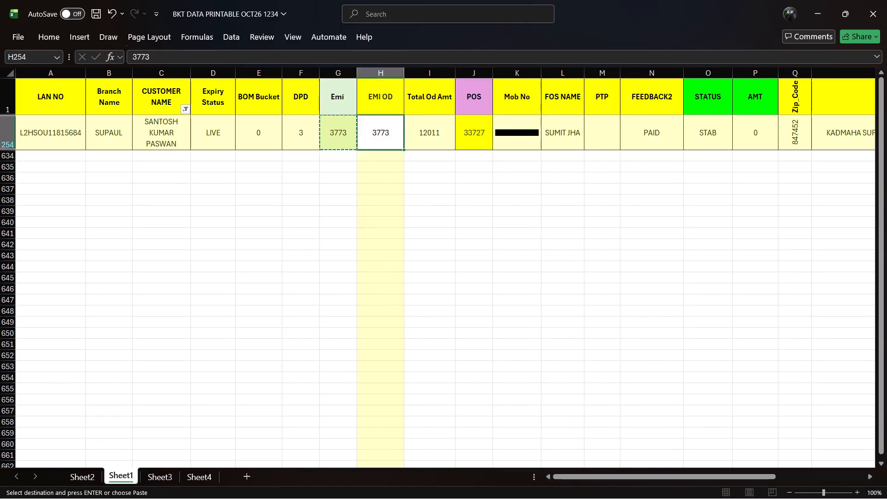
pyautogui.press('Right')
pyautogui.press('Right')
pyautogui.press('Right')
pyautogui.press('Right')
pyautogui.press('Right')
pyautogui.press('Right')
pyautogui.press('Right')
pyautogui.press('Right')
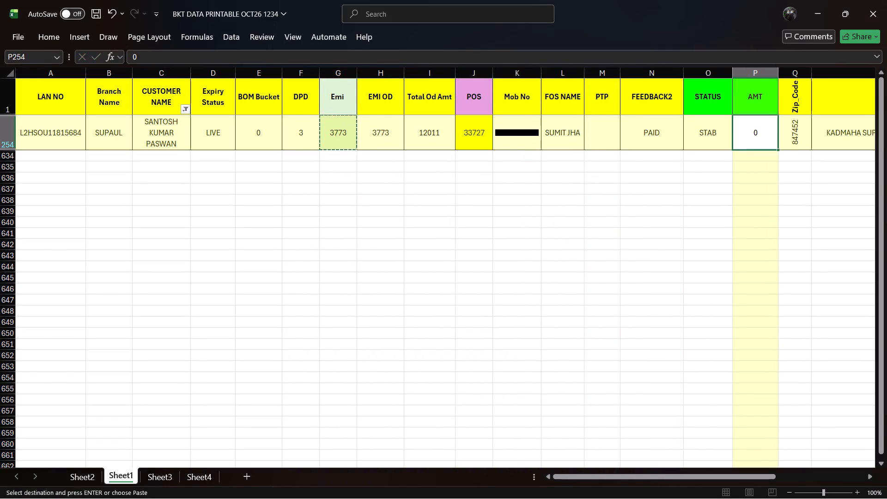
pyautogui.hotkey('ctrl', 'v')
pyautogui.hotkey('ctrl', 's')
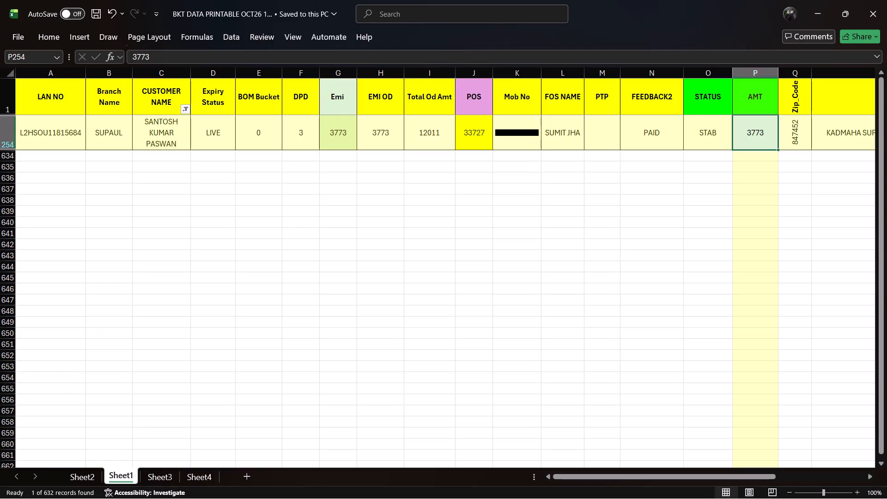
# Filter the CUSTOMER NAME column by searching for SAHARI.
pyautogui.click(187, 112)
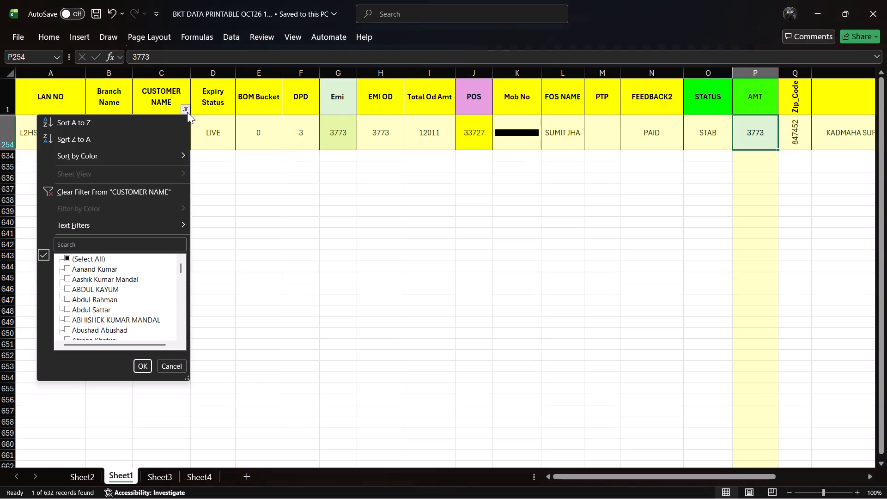
pyautogui.click(97, 242)
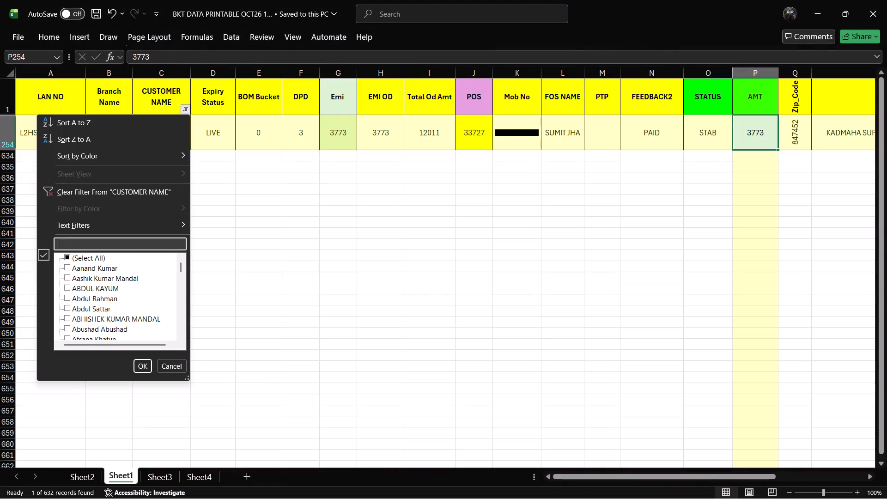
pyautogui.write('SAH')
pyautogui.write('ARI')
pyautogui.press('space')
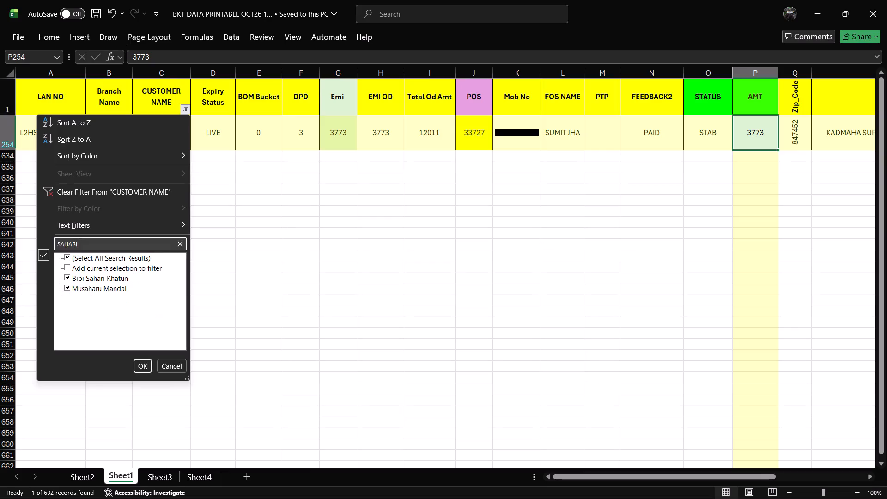
pyautogui.click(145, 366)
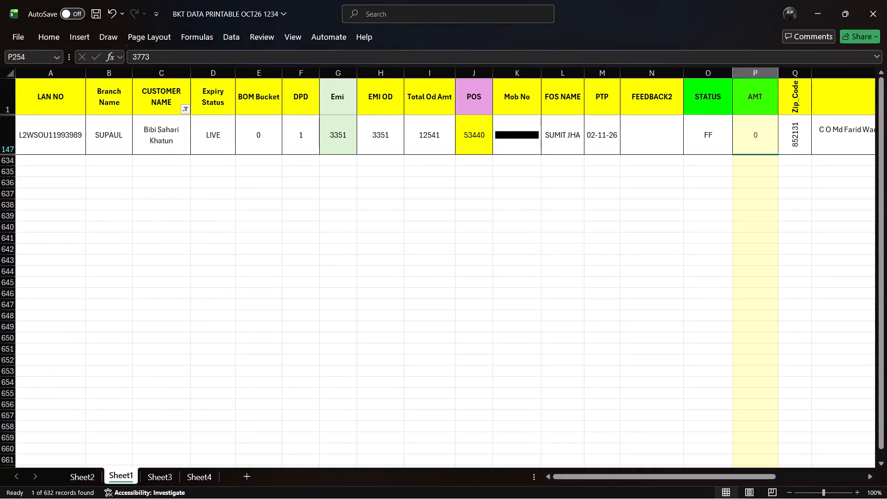
# Set FEEDBACK2 to PAID and STATUS to STAB for the customer in row 147.
pyautogui.click(608, 149)
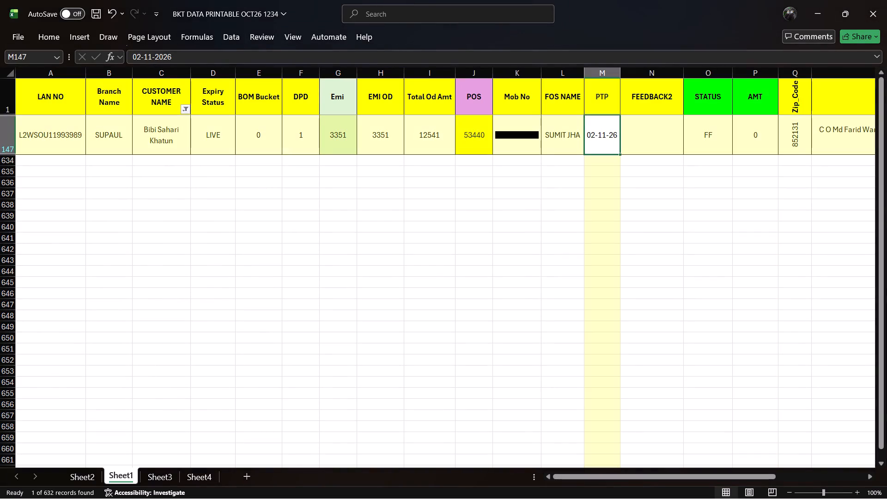
pyautogui.press('Right')
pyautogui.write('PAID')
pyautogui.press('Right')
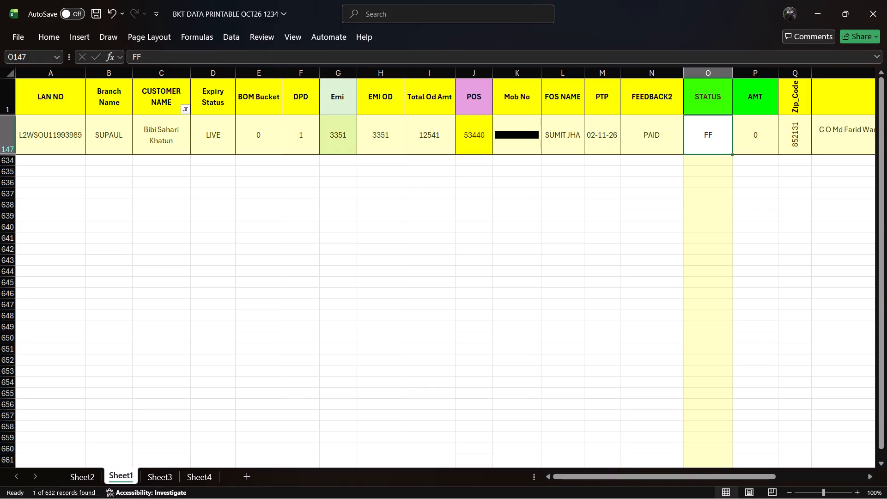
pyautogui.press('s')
# Copy the EMI OD value 3351 in row 147 into the customer's AMT cell and save the workbook.
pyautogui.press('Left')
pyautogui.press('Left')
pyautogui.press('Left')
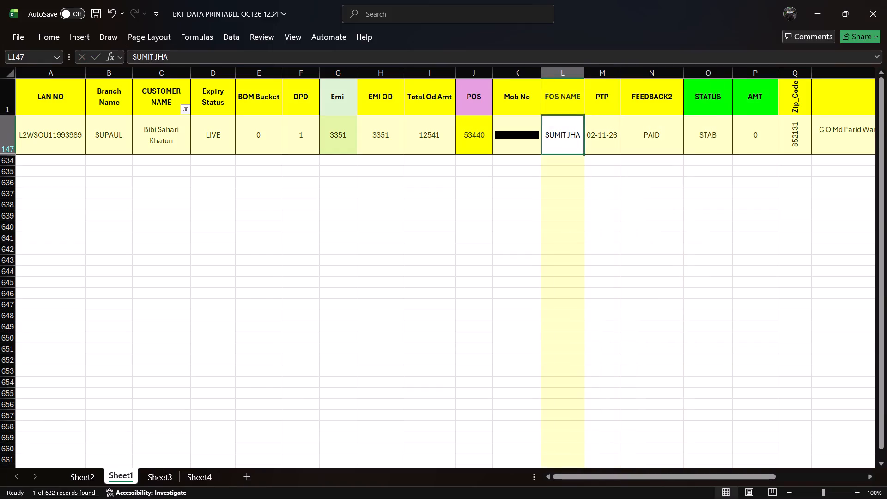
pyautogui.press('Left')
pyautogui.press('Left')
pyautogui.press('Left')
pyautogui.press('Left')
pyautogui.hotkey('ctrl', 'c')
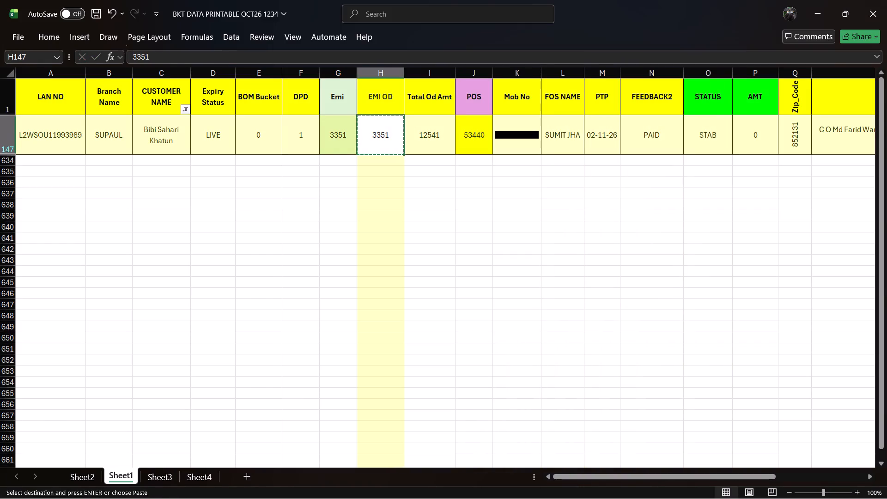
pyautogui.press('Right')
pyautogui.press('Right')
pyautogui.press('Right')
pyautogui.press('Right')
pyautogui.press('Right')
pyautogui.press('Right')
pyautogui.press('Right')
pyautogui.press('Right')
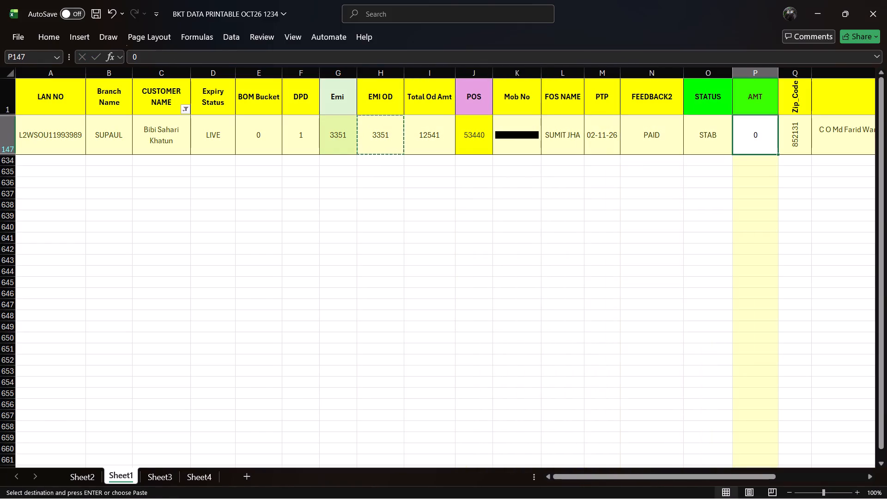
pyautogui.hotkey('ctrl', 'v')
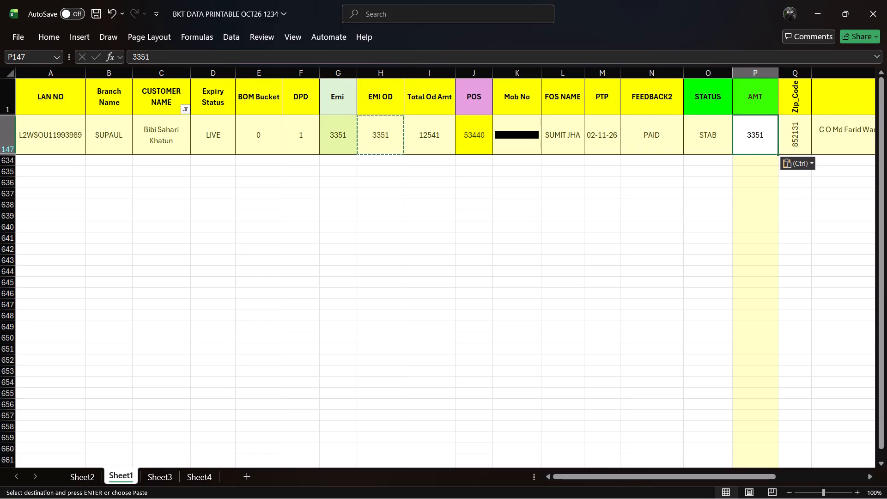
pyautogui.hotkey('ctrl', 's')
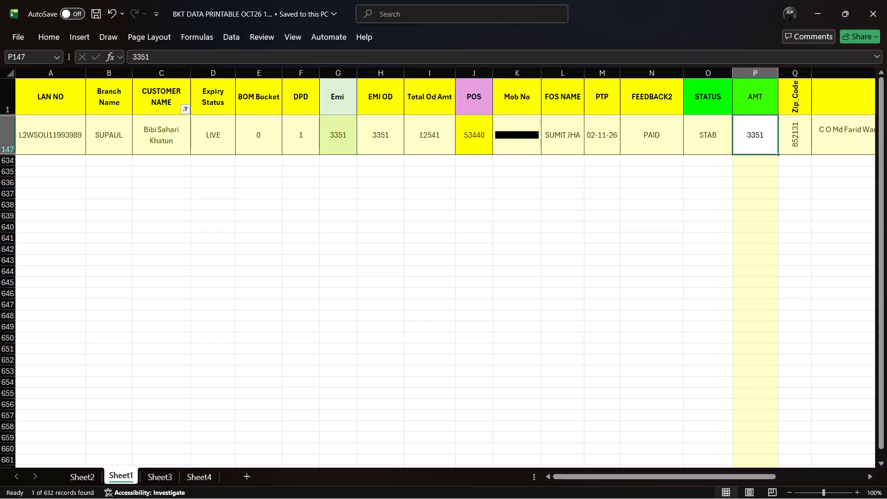
# Filter the CUSTOMER NAME column by searching for SAVO.
pyautogui.click(187, 109)
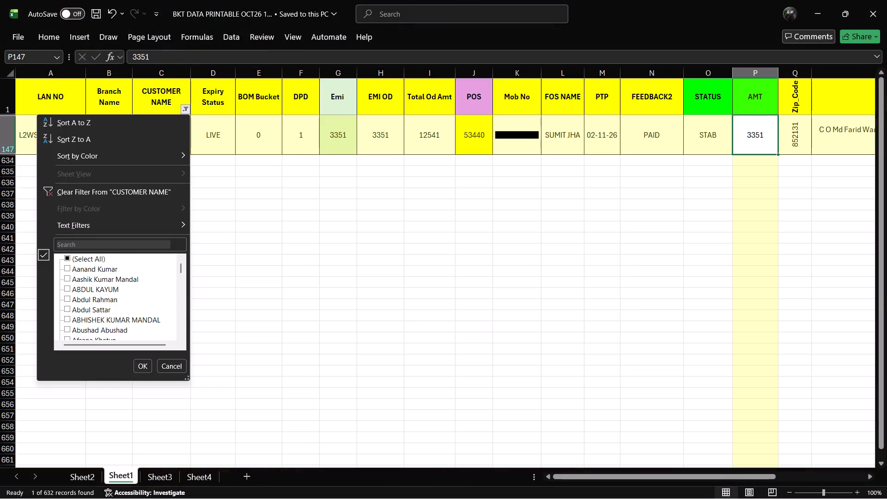
pyautogui.click(83, 244)
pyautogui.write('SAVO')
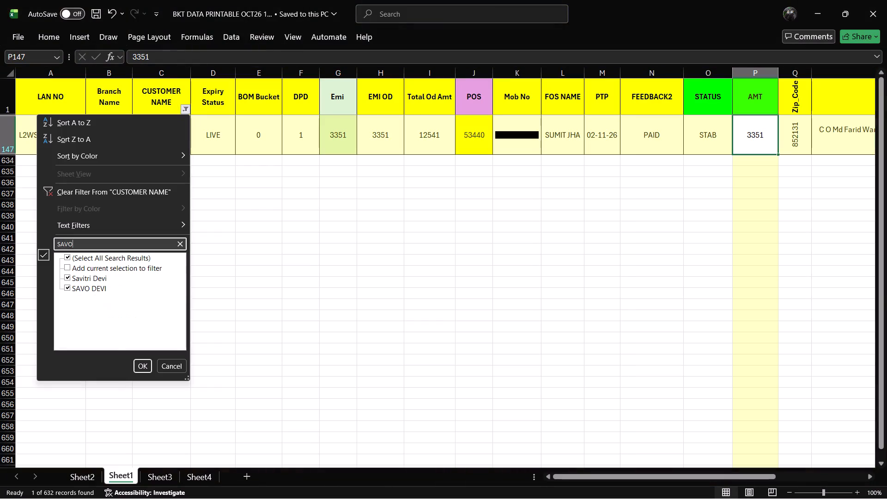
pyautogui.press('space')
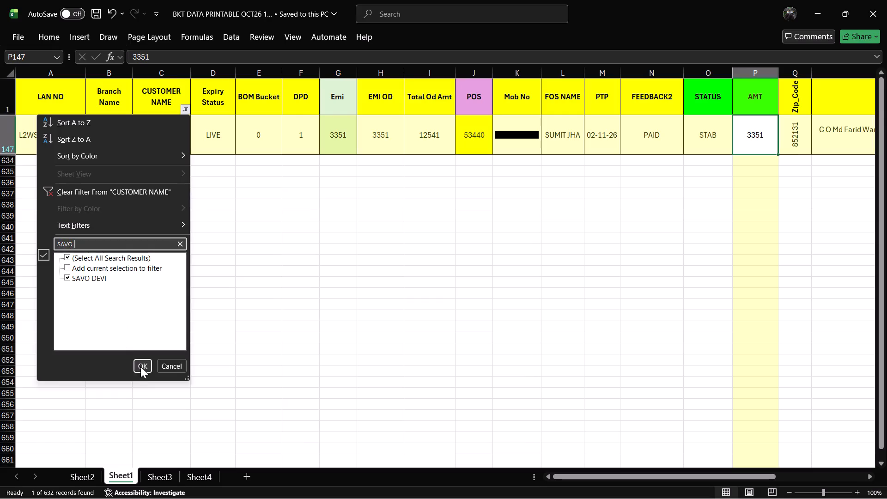
pyautogui.click(140, 366)
# Set FEEDBACK2 to PAID and STATUS to STAB for the customer in row 161.
pyautogui.click(668, 151)
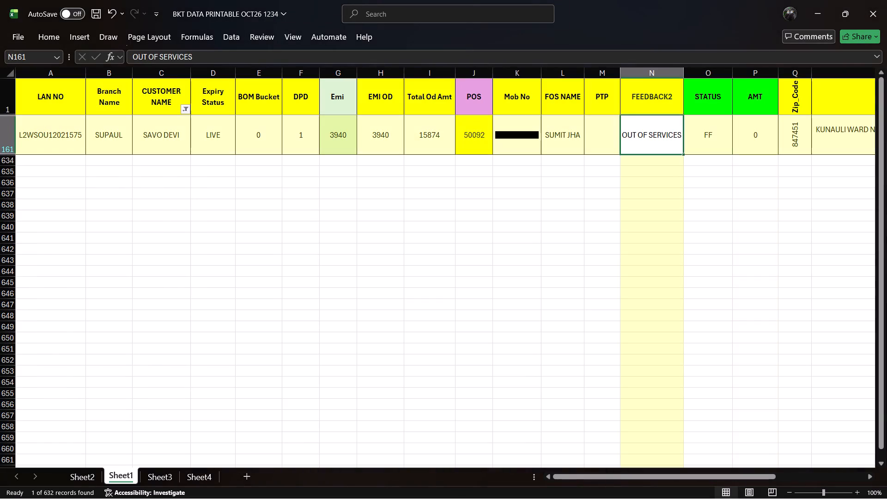
pyautogui.press('BackSpace')
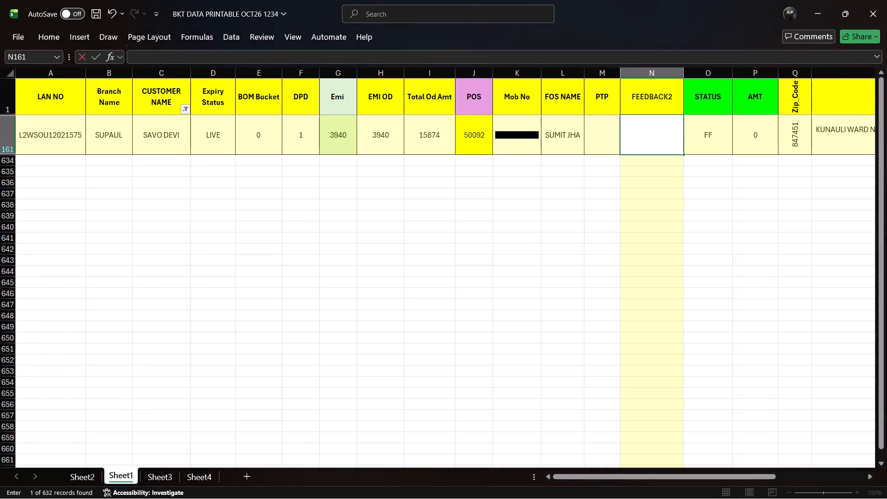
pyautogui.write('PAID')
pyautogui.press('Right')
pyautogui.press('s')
# Copy the Emi value 3940 in row 161 into the customer's AMT cell and save the workbook.
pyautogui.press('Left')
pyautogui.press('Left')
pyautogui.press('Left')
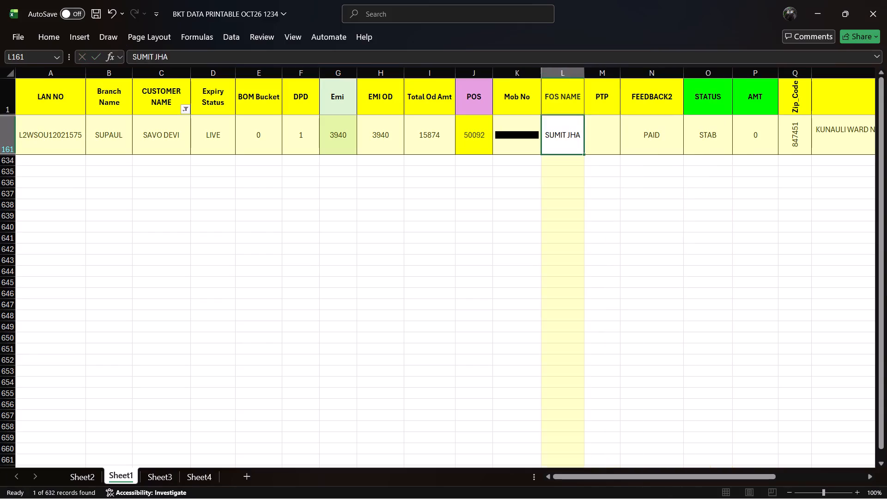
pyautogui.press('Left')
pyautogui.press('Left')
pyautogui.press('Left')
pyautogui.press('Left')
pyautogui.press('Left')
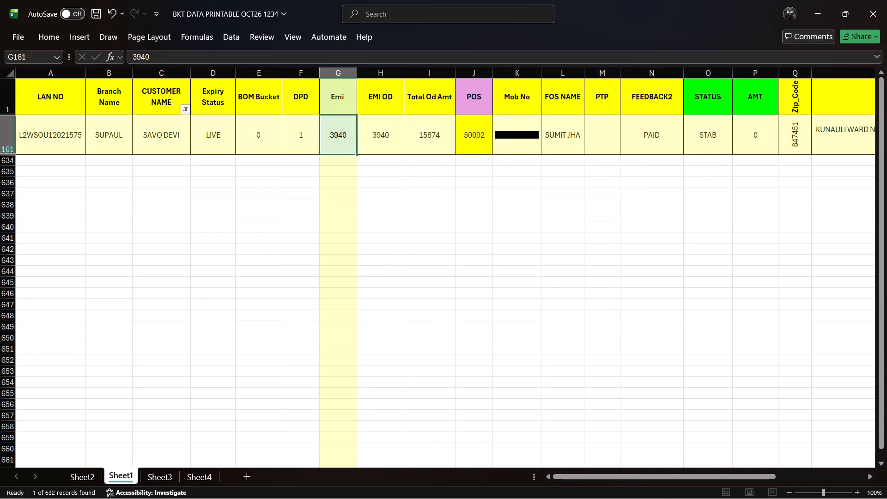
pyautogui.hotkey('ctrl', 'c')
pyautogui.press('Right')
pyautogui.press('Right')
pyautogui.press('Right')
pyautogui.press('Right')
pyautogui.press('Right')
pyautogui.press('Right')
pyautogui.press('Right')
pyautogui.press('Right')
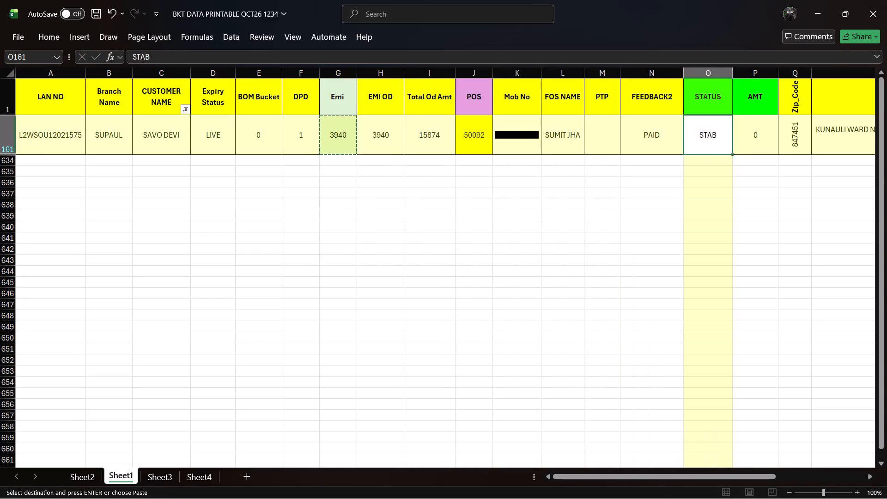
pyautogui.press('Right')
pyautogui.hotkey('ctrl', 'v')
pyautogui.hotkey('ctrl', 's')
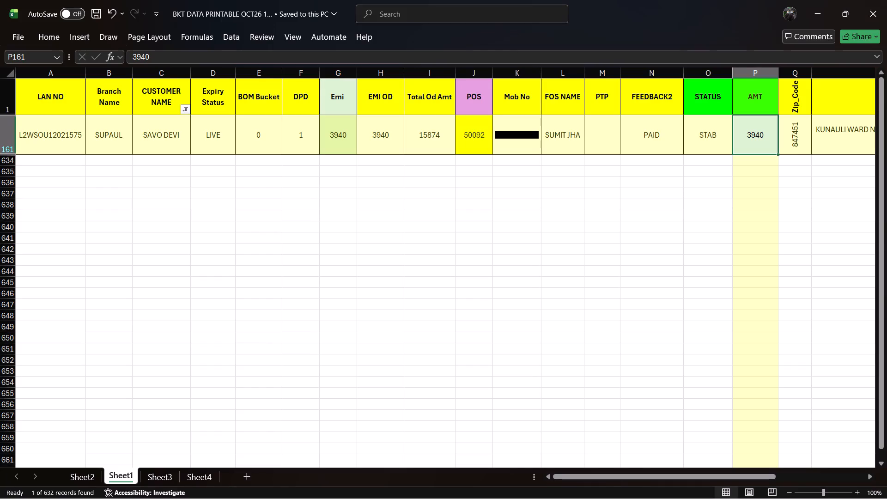
# Filter the CUSTOMER NAME column by searching for the customer Suraj in row 6.
pyautogui.click(184, 111)
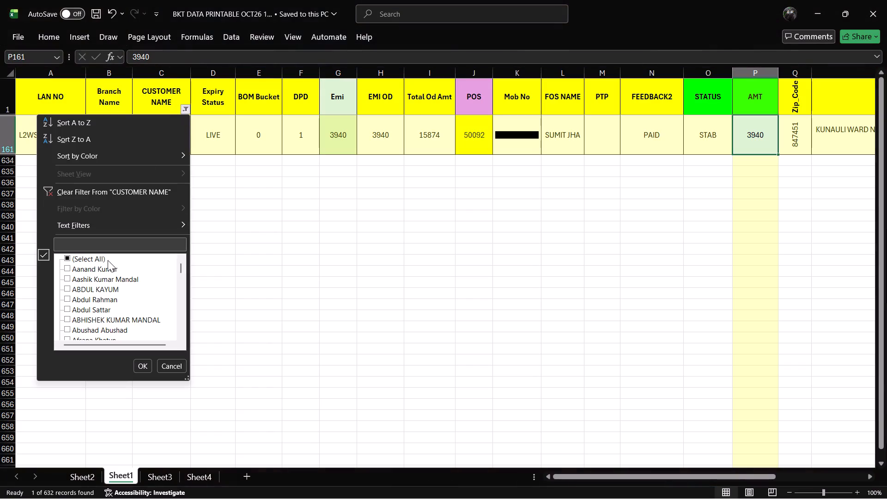
pyautogui.click(82, 243)
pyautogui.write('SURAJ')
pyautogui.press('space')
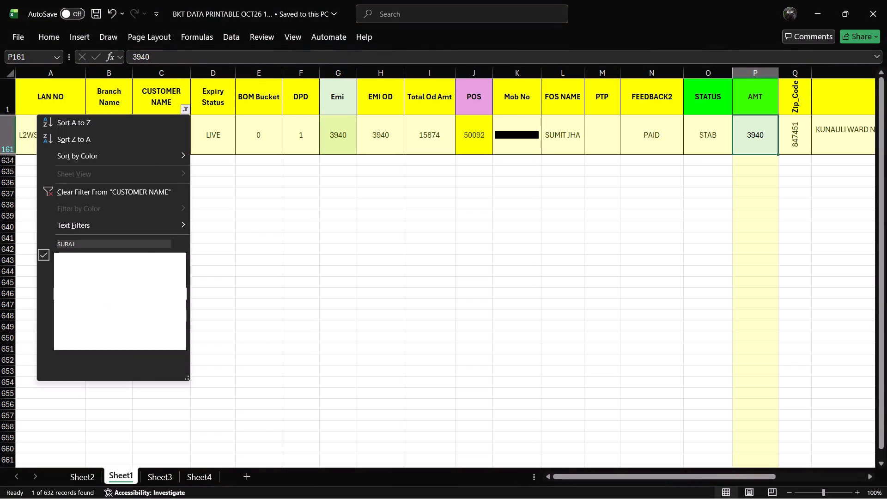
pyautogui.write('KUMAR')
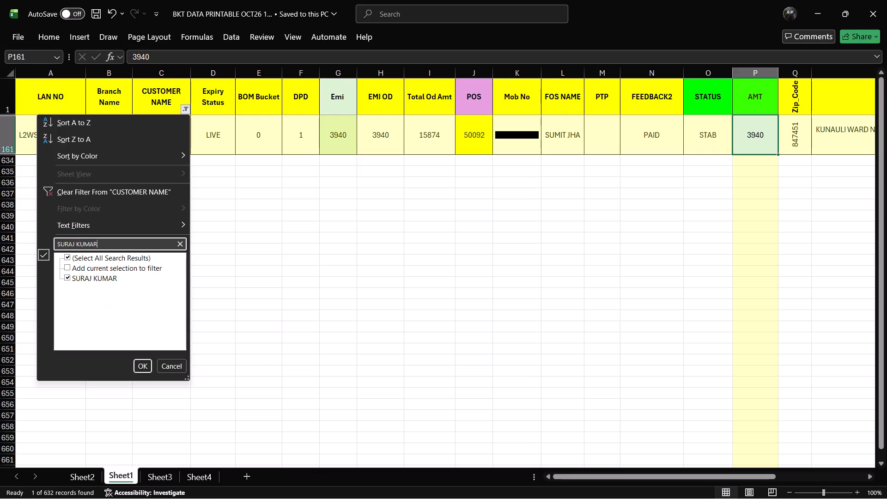
pyautogui.click(140, 361)
pyautogui.press('Up')
pyautogui.press('Up')
pyautogui.press('Up')
pyautogui.press('Up')
pyautogui.press('Up')
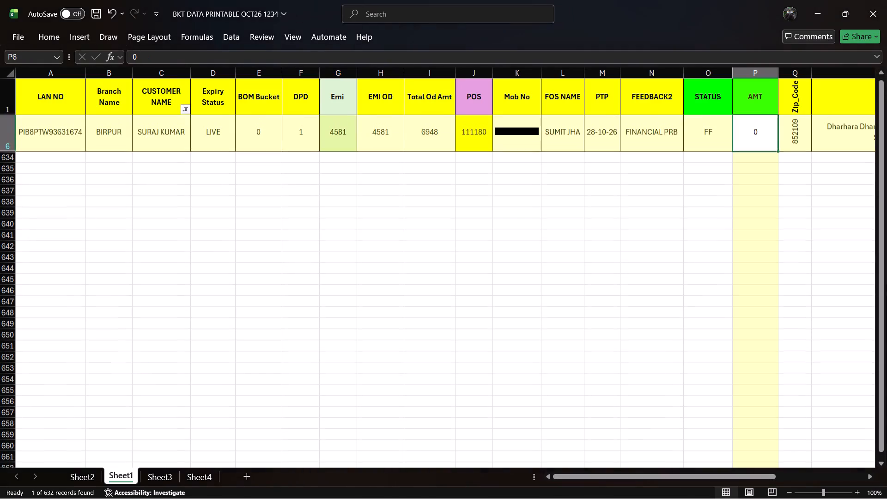
# Set FEEDBACK2 to PAID and STATUS to STAB for the customer in row 6.
pyautogui.click(668, 138)
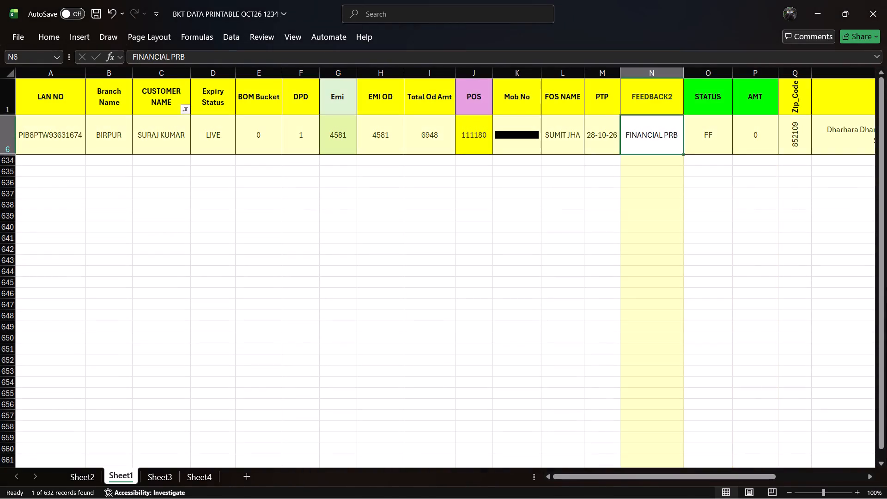
pyautogui.press('BackSpace')
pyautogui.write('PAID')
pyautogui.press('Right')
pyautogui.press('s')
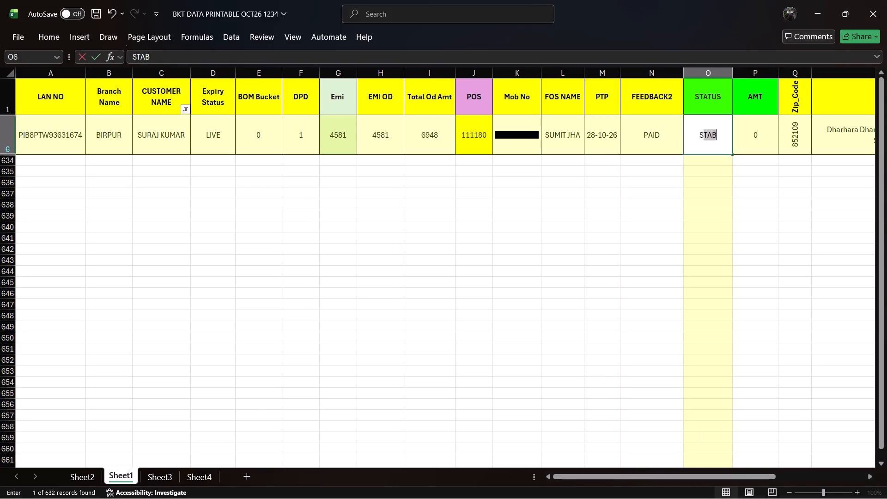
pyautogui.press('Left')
# Copy the Emi value 4581 in row 6 into the customer's AMT cell and save the workbook.
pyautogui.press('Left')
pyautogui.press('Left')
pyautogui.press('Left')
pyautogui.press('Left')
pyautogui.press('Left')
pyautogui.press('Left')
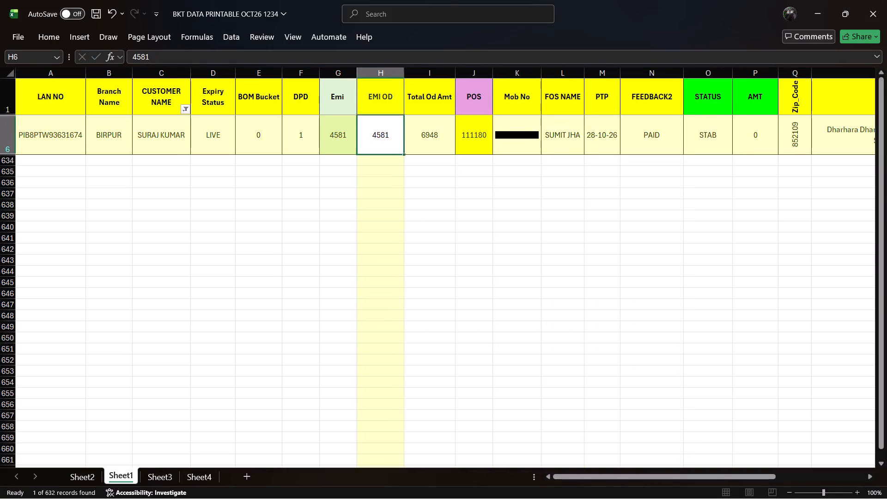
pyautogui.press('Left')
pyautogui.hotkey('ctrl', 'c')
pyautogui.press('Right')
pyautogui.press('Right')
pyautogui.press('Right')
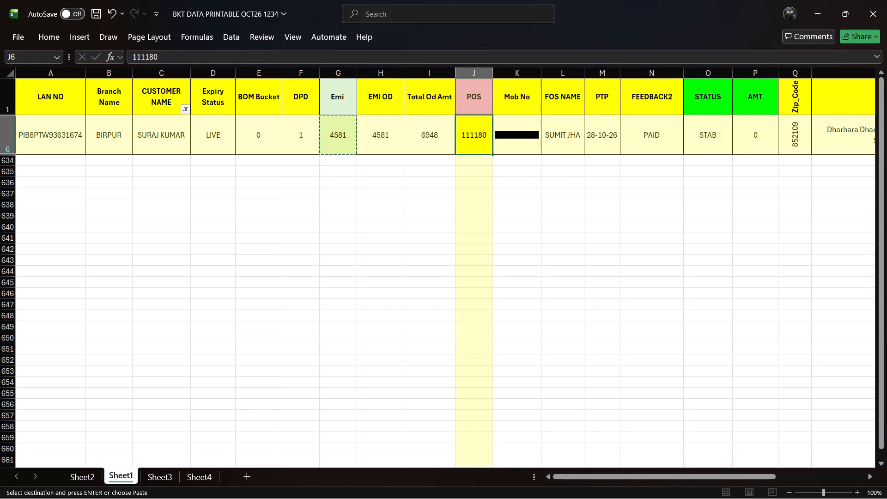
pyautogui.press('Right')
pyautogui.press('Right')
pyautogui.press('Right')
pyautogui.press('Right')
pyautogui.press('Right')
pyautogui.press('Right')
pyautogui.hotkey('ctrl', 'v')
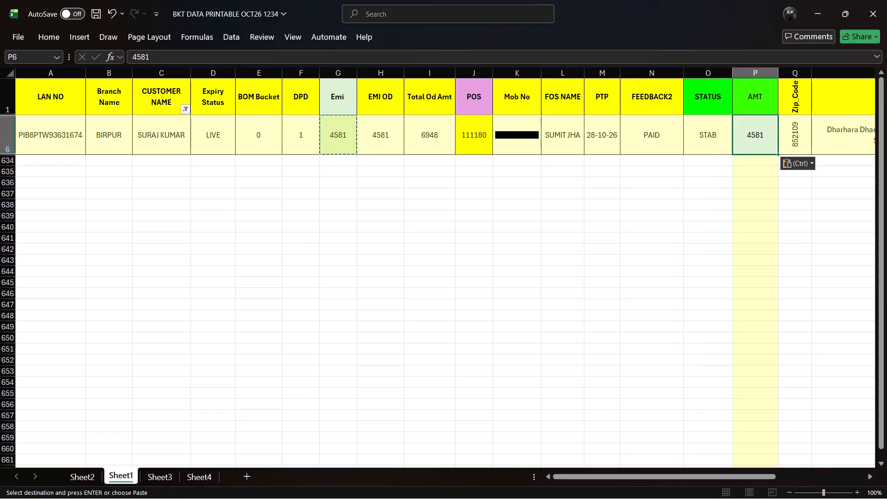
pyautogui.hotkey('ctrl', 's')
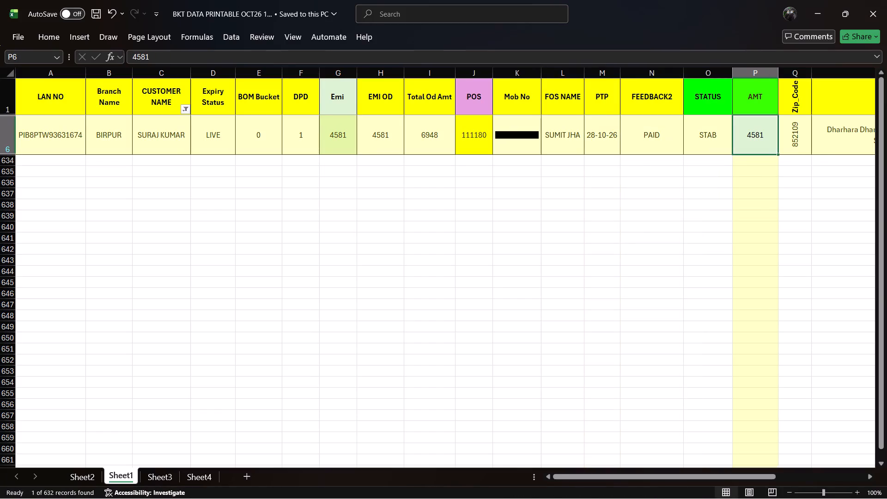
# Filter the CUSTOMER NAME column by searching for RESHMI.
pyautogui.click(189, 108)
pyautogui.click(98, 243)
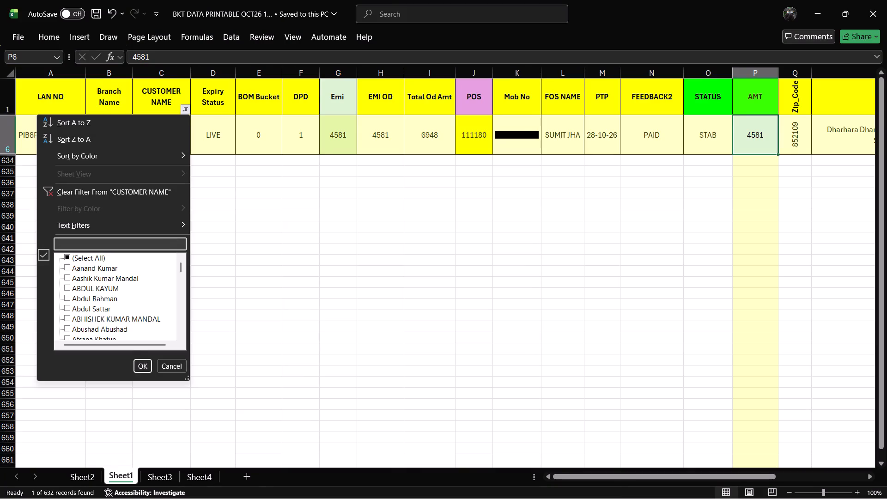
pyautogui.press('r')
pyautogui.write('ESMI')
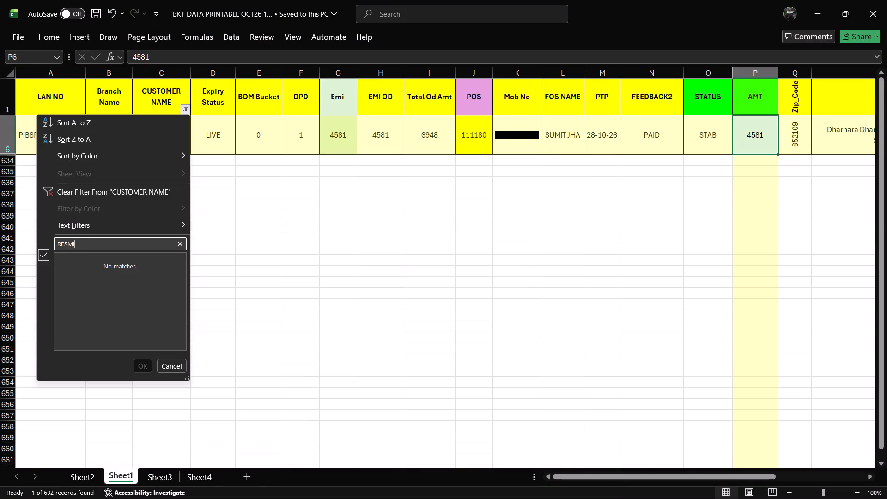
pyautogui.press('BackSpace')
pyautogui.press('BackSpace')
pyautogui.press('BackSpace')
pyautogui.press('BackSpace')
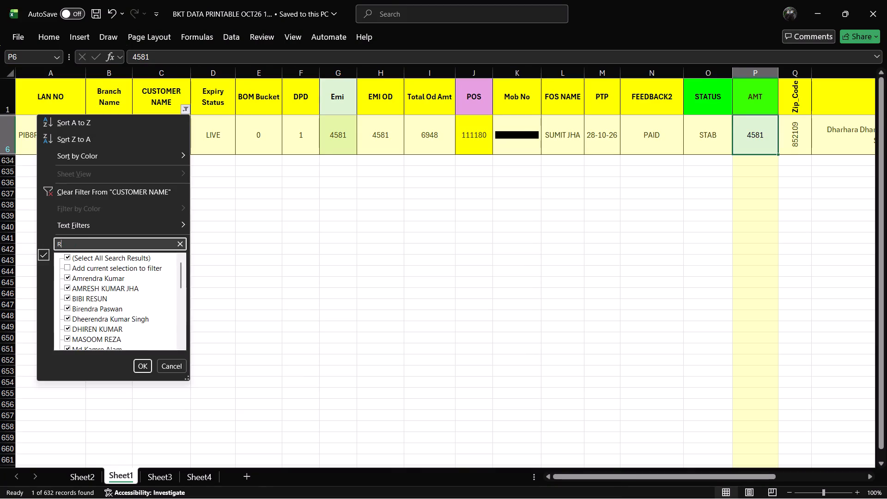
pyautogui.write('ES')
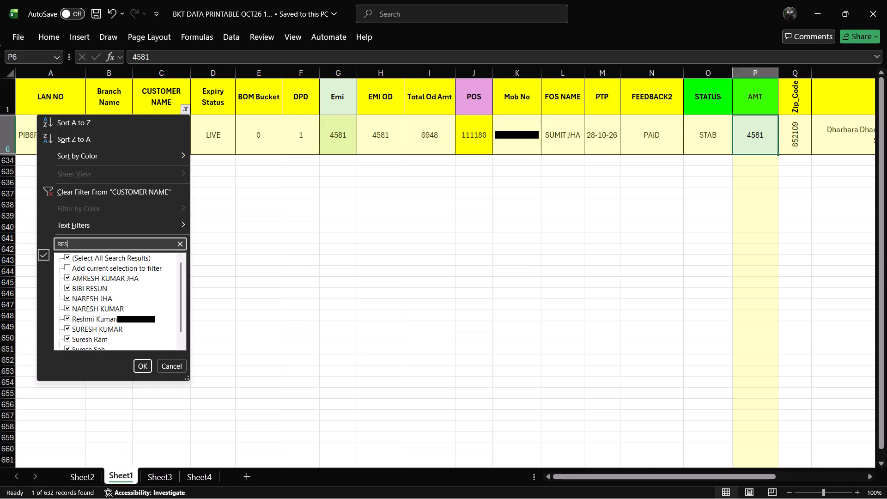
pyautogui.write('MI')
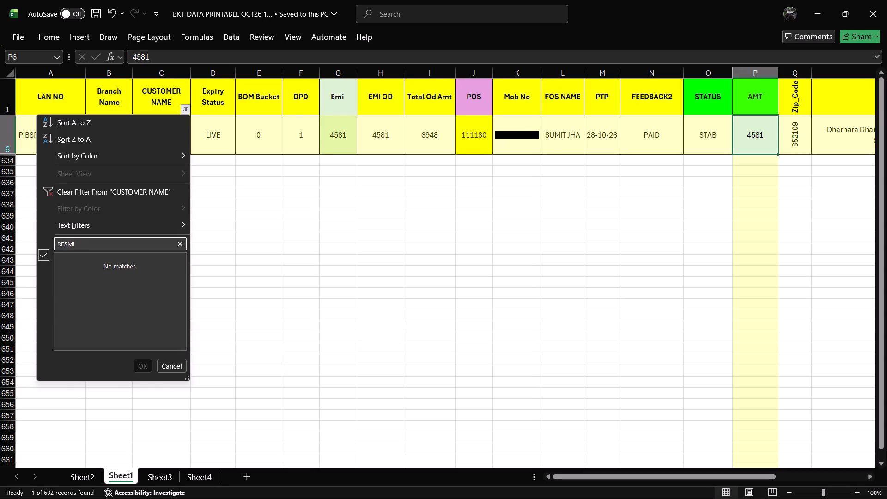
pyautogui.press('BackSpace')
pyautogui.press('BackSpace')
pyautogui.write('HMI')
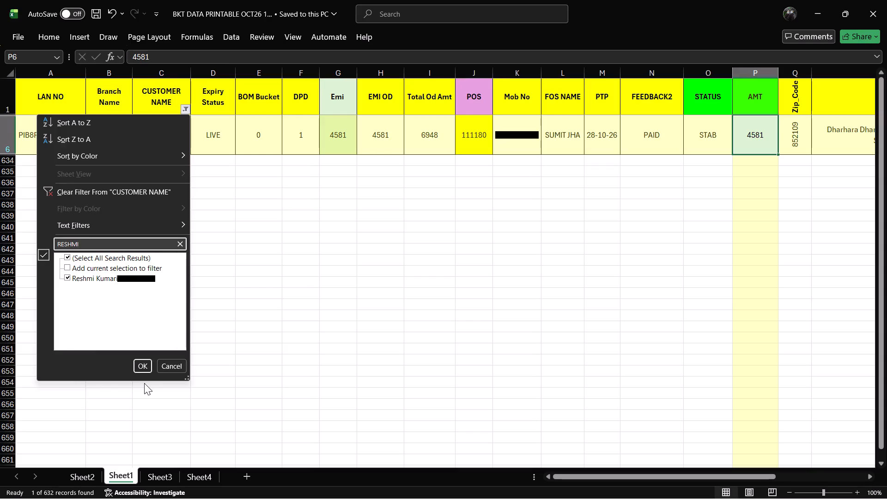
pyautogui.click(139, 360)
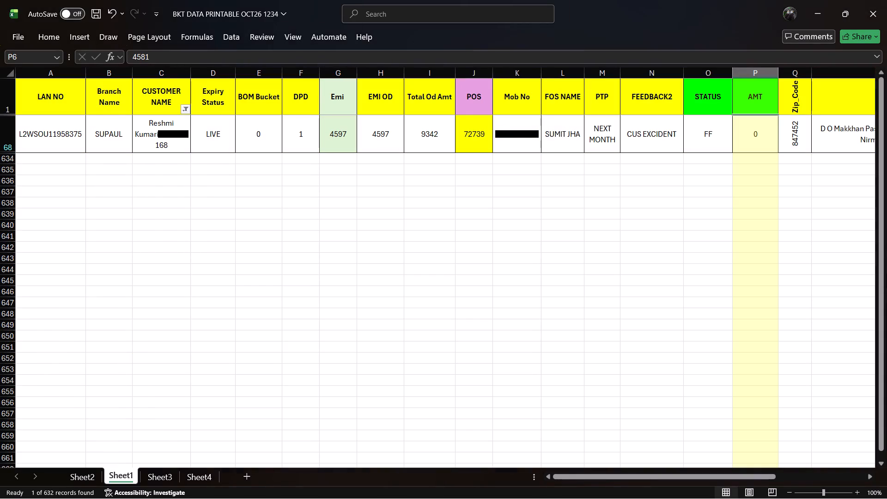
# Set FEEDBACK2 to PAID and STATUS to STAB for the customer in row 68.
pyautogui.click(655, 141)
pyautogui.press('BackSpace')
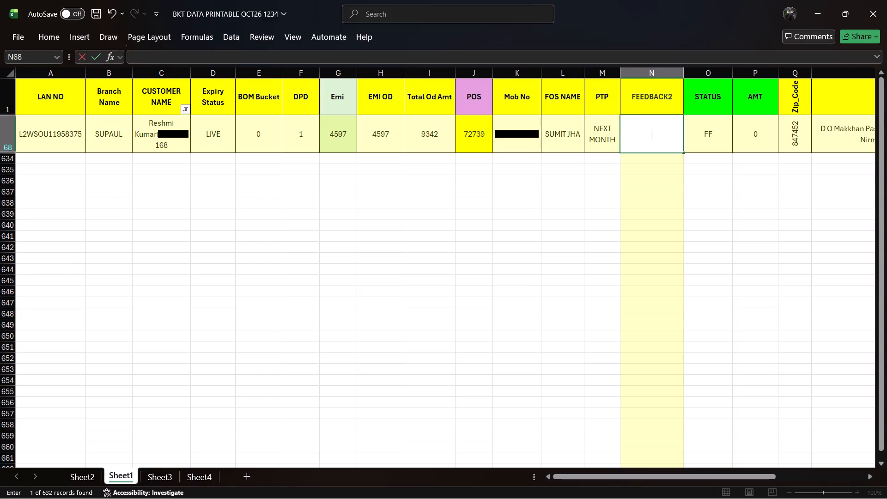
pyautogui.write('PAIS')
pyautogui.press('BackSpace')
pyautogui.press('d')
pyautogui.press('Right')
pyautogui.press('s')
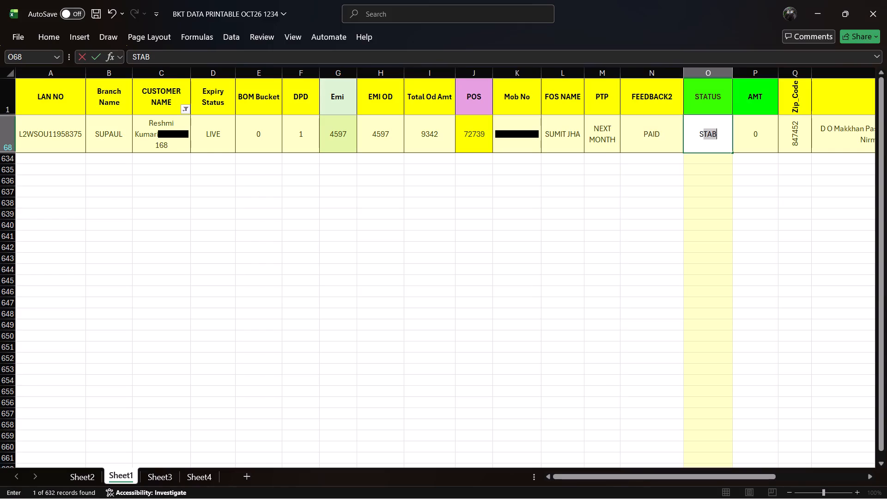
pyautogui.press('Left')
# Copy the Emi value 4597 in row 68 into the customer's AMT cell and save the workbook.
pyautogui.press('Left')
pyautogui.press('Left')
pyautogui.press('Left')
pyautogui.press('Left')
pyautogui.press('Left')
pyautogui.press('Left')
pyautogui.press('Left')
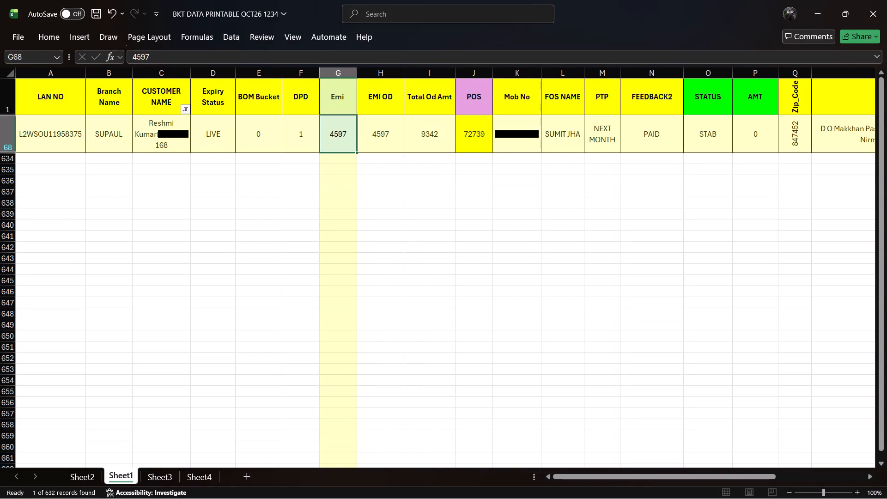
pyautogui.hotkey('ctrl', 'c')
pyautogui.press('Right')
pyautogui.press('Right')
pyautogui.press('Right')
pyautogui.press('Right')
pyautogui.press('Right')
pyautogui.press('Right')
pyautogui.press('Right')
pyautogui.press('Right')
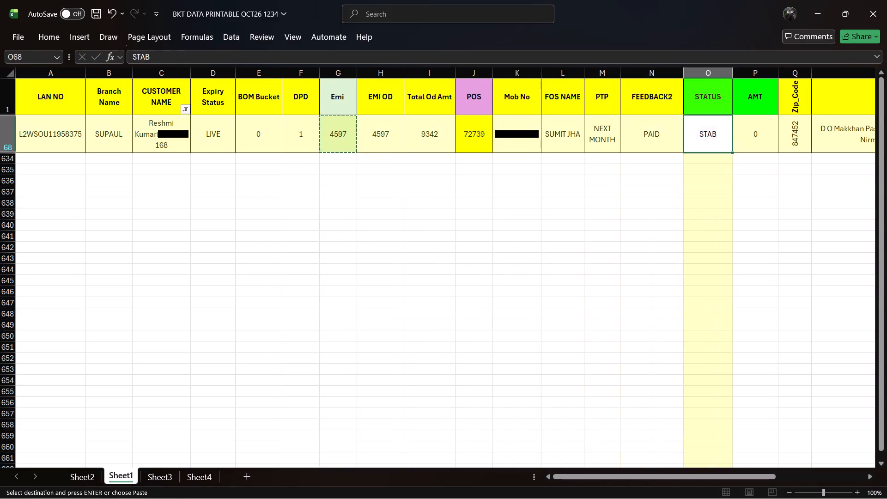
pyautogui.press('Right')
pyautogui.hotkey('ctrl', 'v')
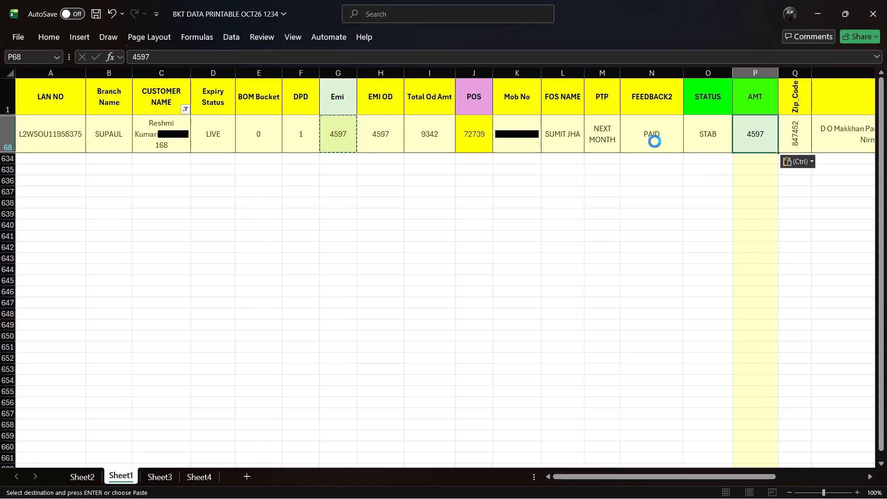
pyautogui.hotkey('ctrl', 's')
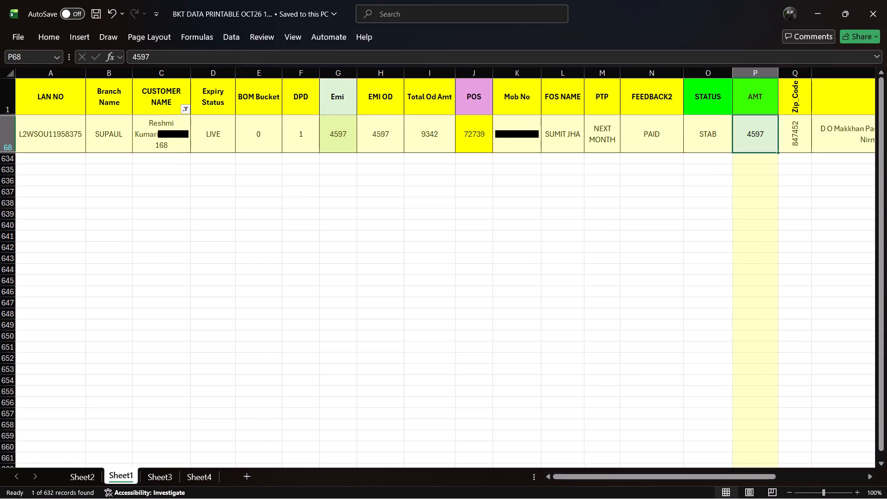
# Filter the CUSTOMER NAME column by searching for the customer Amir in row 43.
pyautogui.click(187, 109)
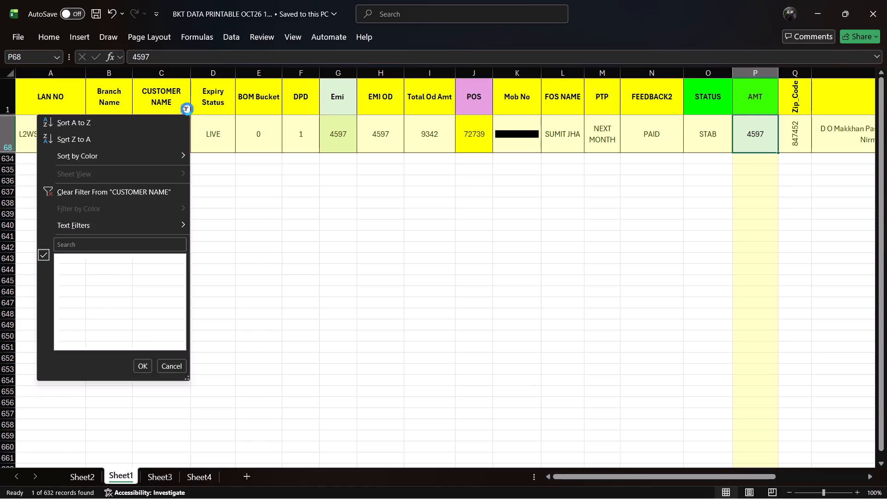
pyautogui.click(96, 241)
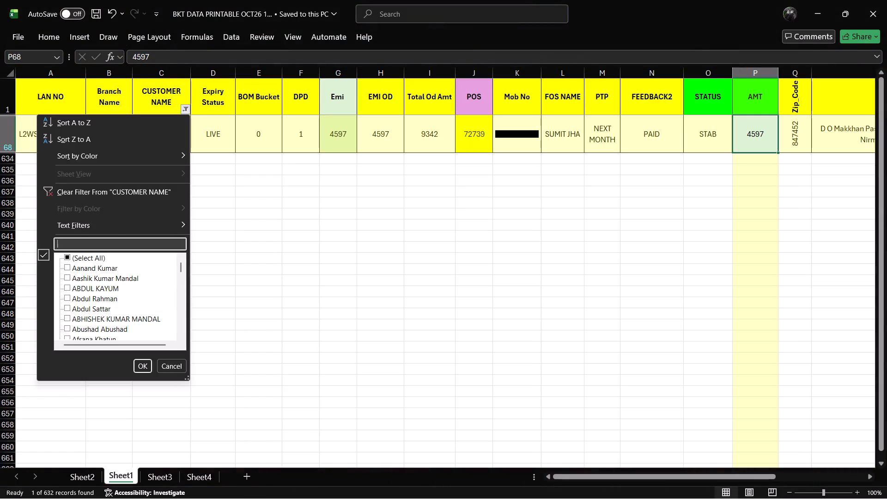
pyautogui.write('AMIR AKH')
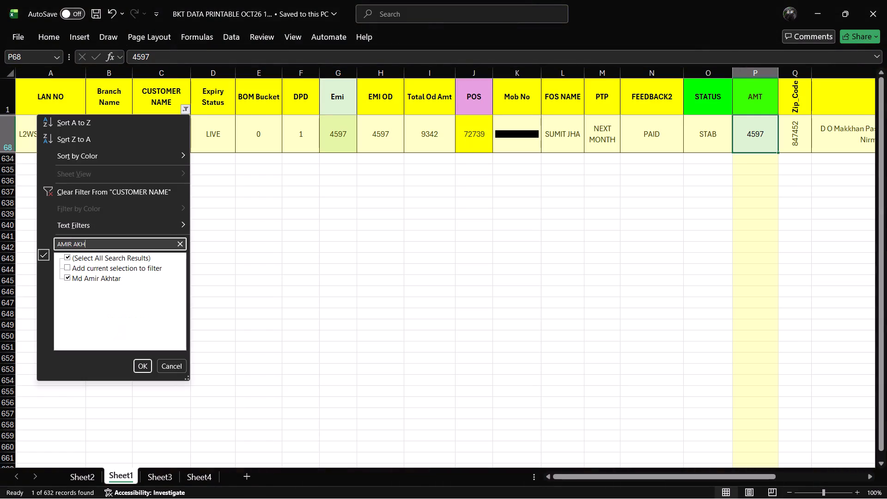
pyautogui.click(149, 365)
# Set FEEDBACK2 to PAID and STATUS to STAB for the customer in row 43.
pyautogui.click(638, 151)
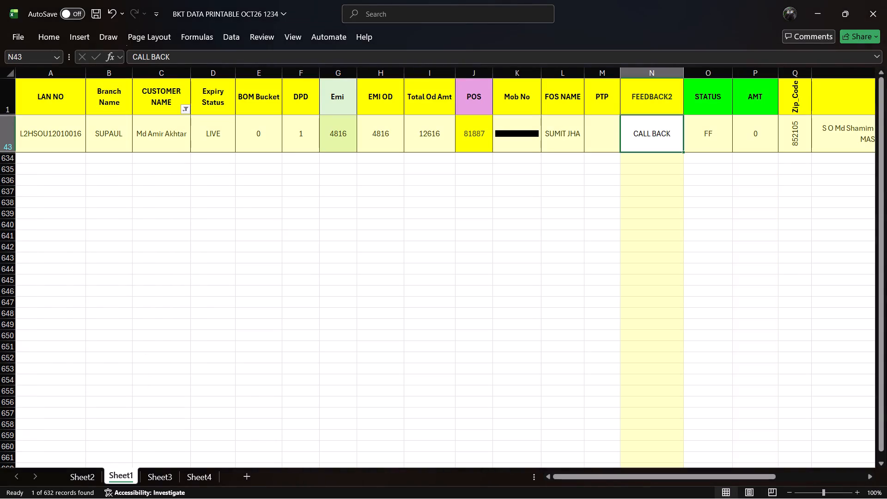
pyautogui.press('BackSpace')
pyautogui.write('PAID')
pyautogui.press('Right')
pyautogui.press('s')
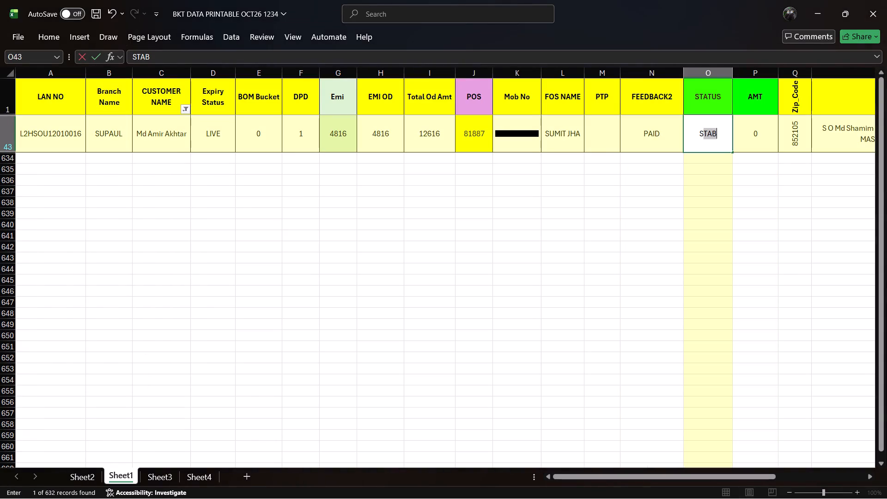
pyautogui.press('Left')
# Copy the EMI OD value 4816 in row 43 into the customer's AMT cell and save the workbook.
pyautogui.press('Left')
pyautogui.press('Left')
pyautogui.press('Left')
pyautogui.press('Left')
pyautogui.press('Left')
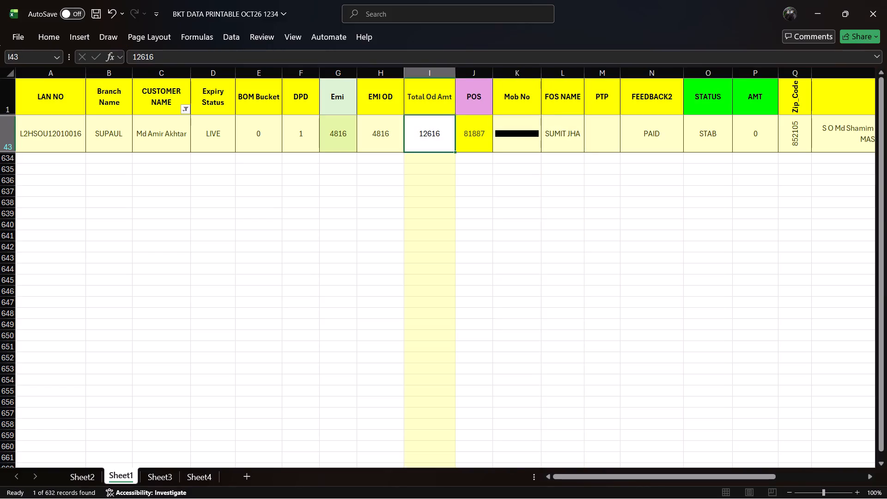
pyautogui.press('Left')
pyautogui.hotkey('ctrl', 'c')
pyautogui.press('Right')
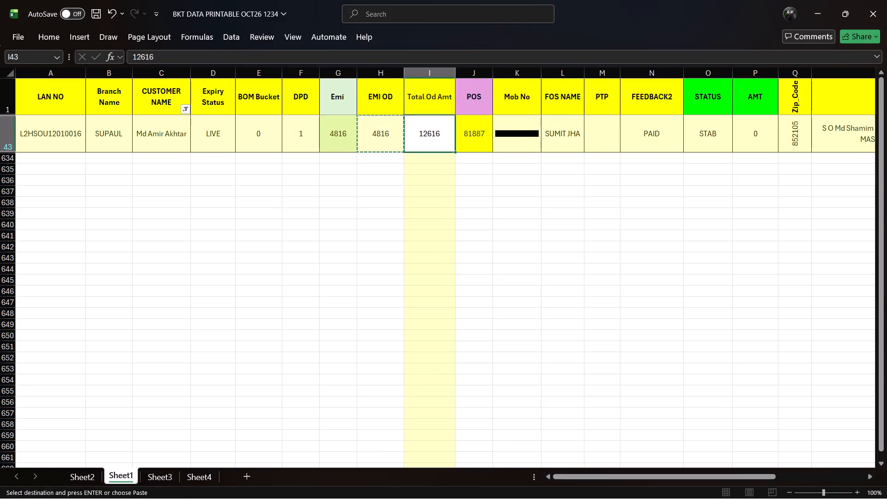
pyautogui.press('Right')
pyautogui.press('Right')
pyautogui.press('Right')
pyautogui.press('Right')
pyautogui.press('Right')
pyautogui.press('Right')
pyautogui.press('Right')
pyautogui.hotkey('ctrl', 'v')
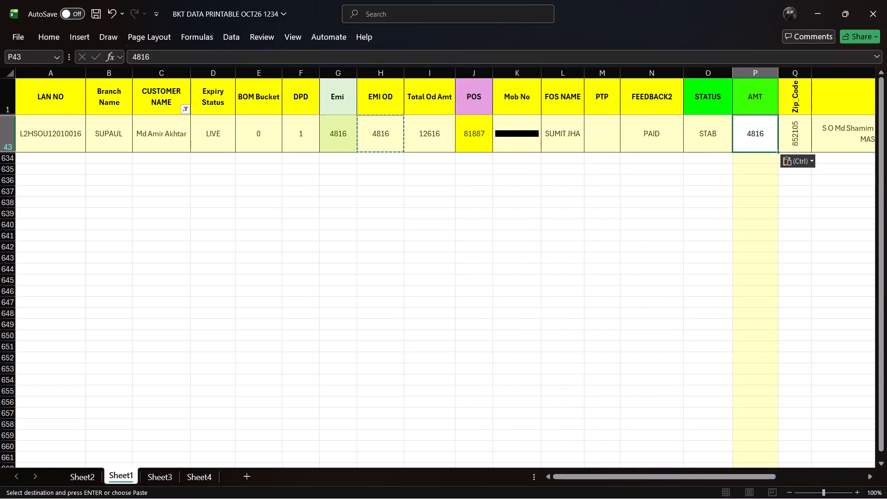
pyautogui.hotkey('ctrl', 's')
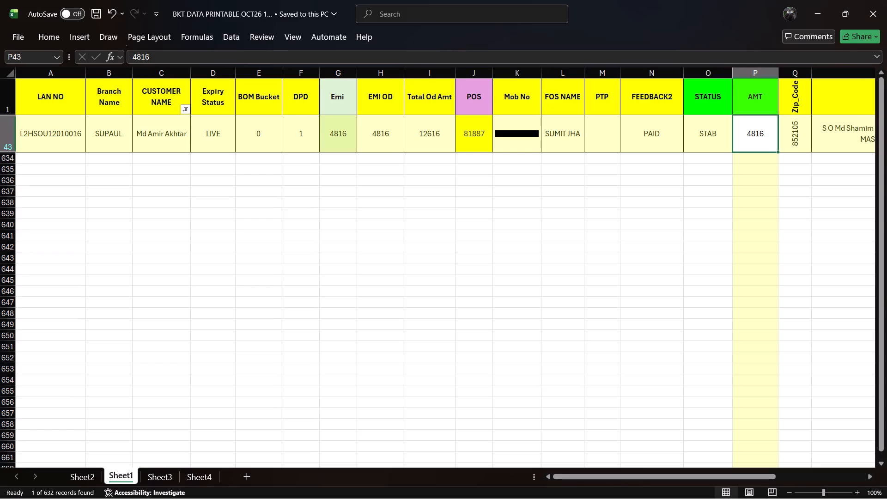
# Filter the CUSTOMER NAME column by searching for USHA and keeping only the customer with that first name.
pyautogui.click(184, 110)
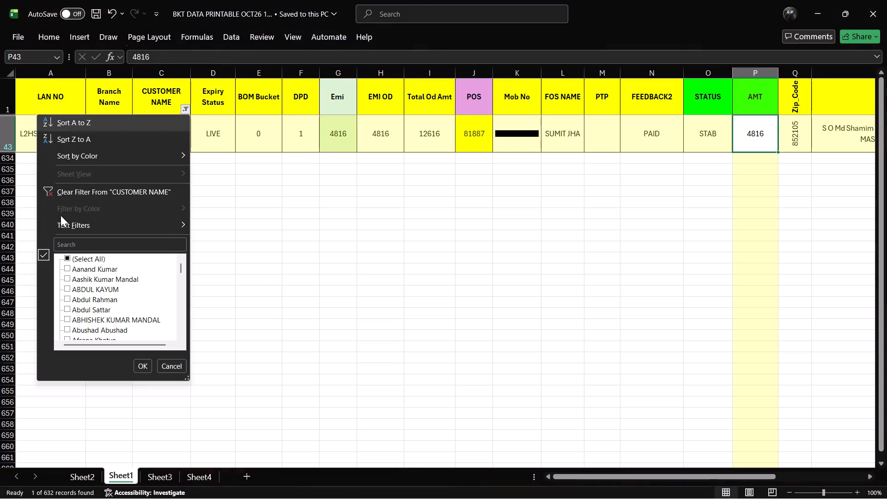
pyautogui.click(69, 244)
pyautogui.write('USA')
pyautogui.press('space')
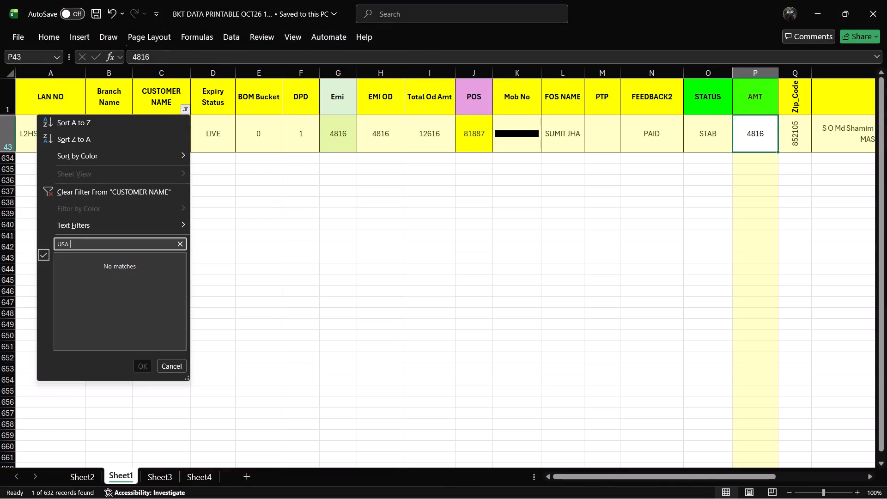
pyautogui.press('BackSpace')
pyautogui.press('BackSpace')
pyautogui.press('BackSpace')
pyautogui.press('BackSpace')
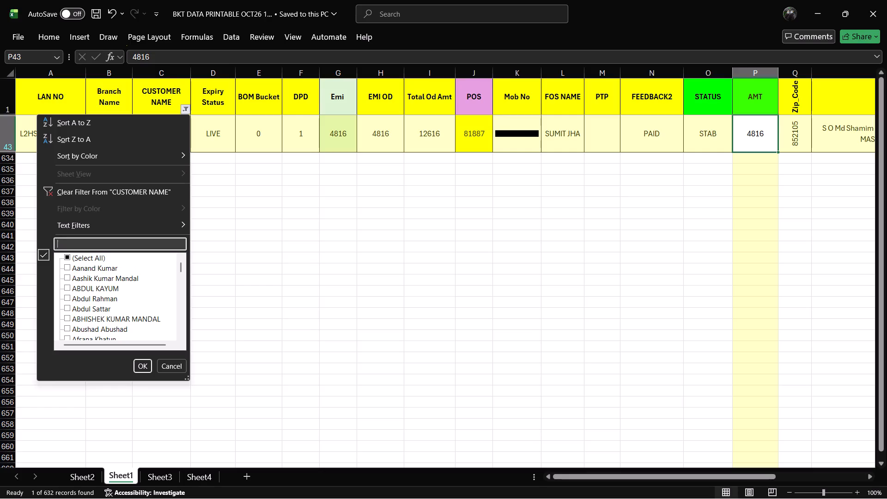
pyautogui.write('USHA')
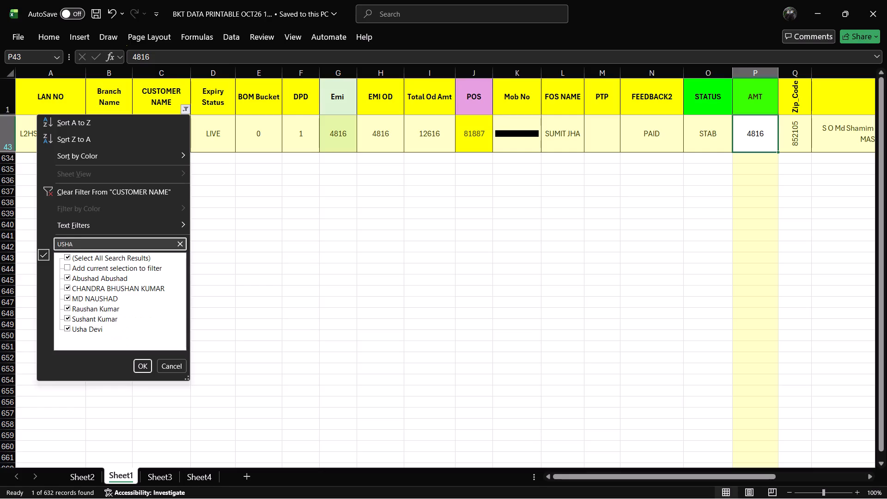
pyautogui.click(82, 256)
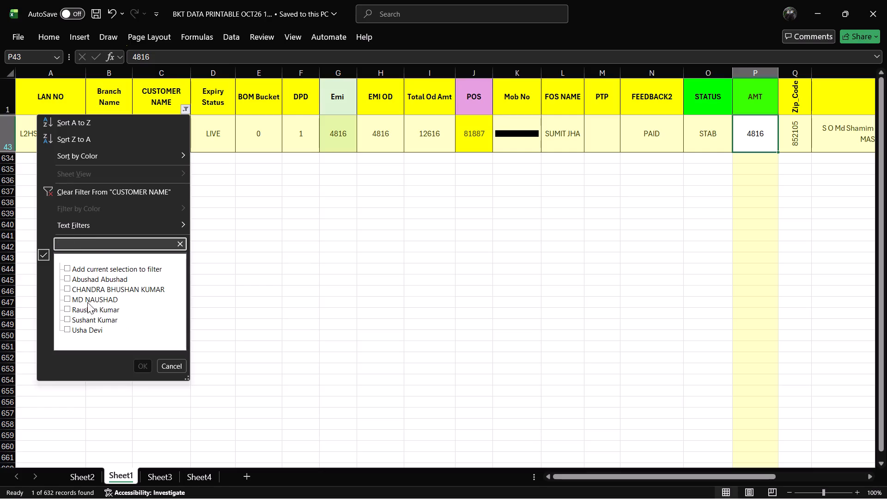
pyautogui.click(95, 333)
pyautogui.click(147, 365)
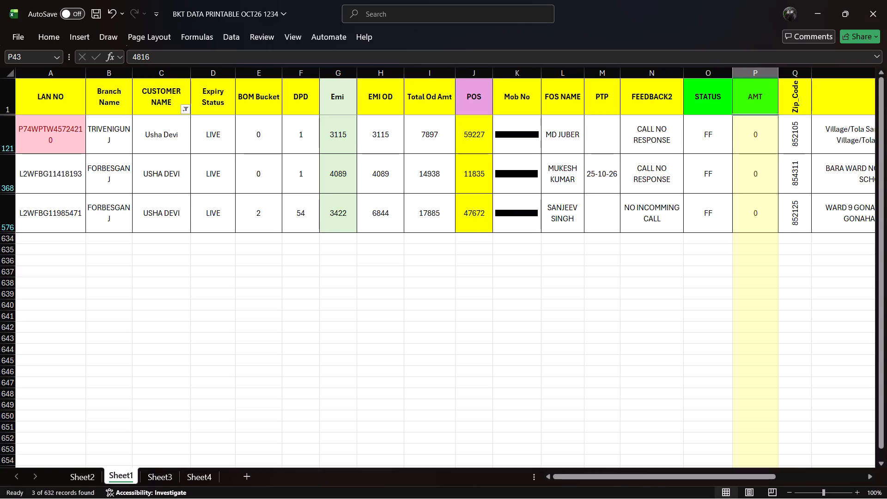
# Remove the CUSTOMER NAME filter and apply a filter to the LAN NO column instead.
pyautogui.hotkey('ctrl', 'shift', 'l')
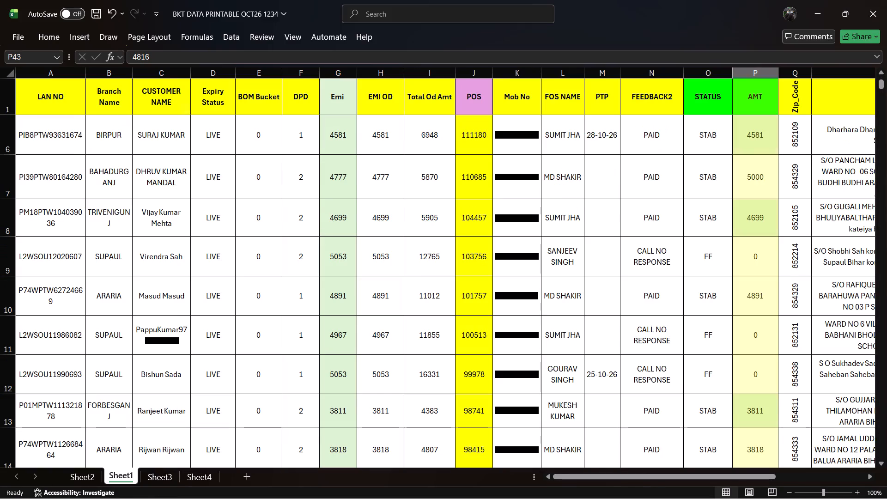
pyautogui.click(59, 73)
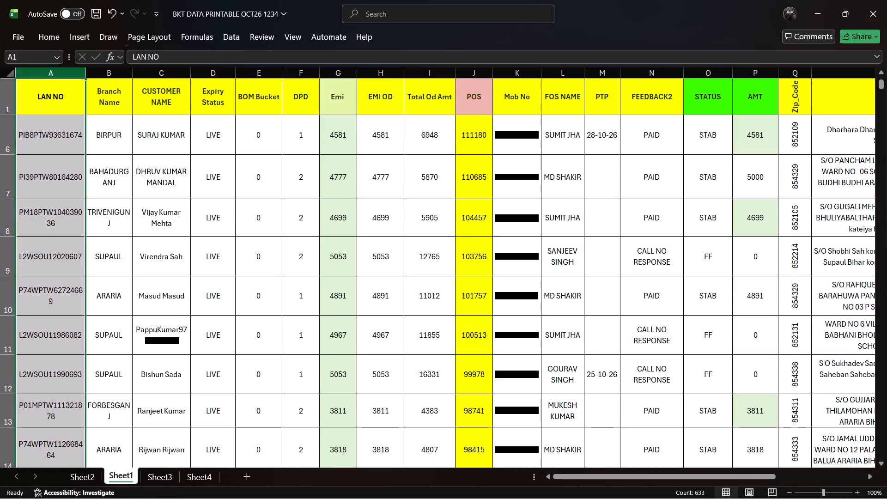
pyautogui.hotkey('ctrl', 'shift', 'l')
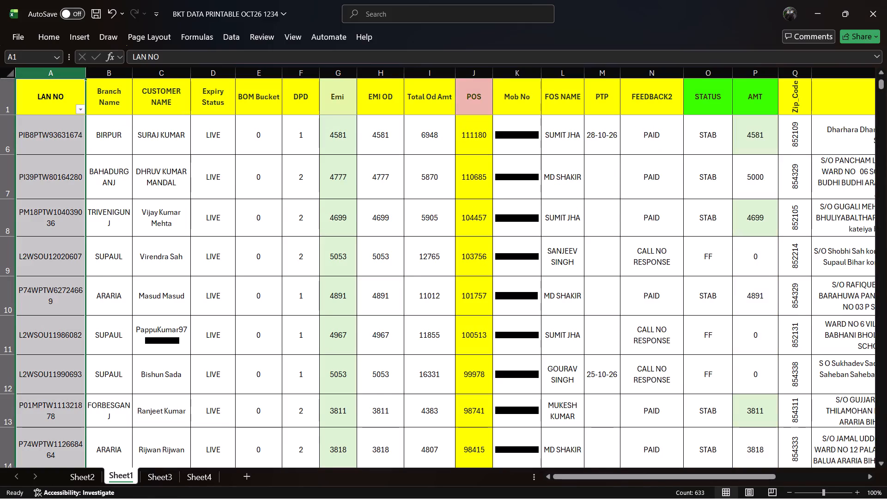
# Filter the LAN NO column by searching for the digits of the loan number in row 611.
pyautogui.click(80, 109)
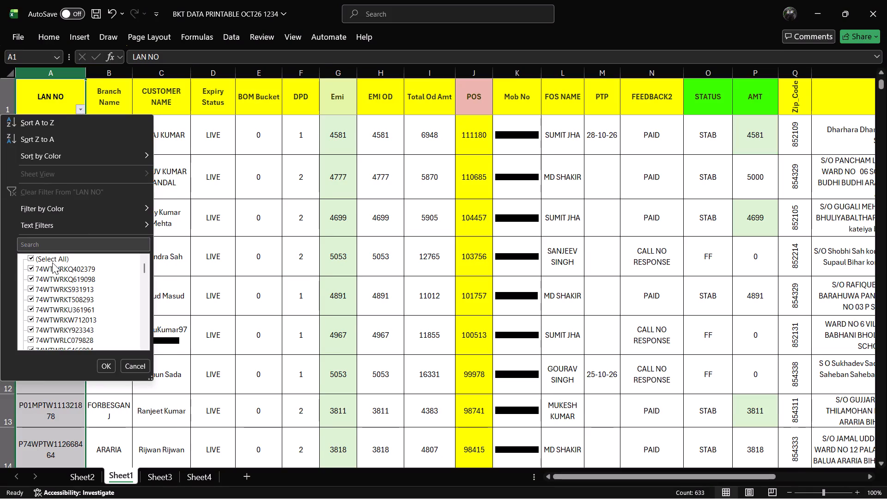
pyautogui.click(52, 262)
pyautogui.click(45, 245)
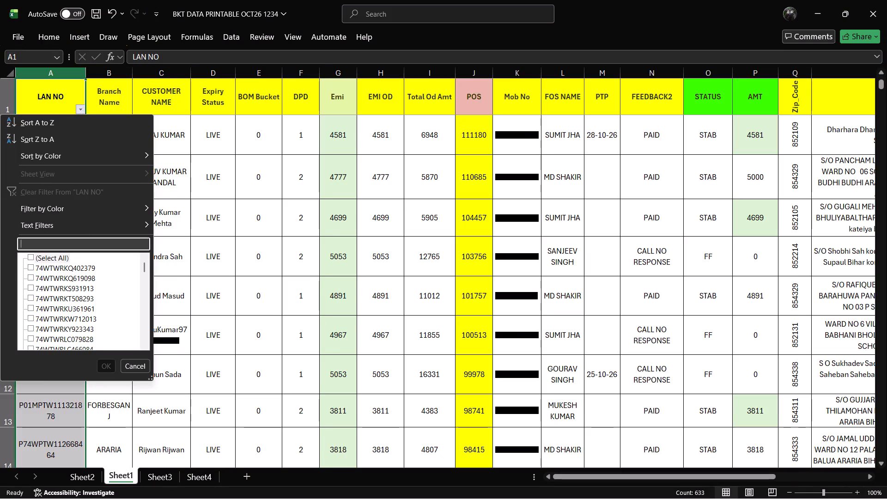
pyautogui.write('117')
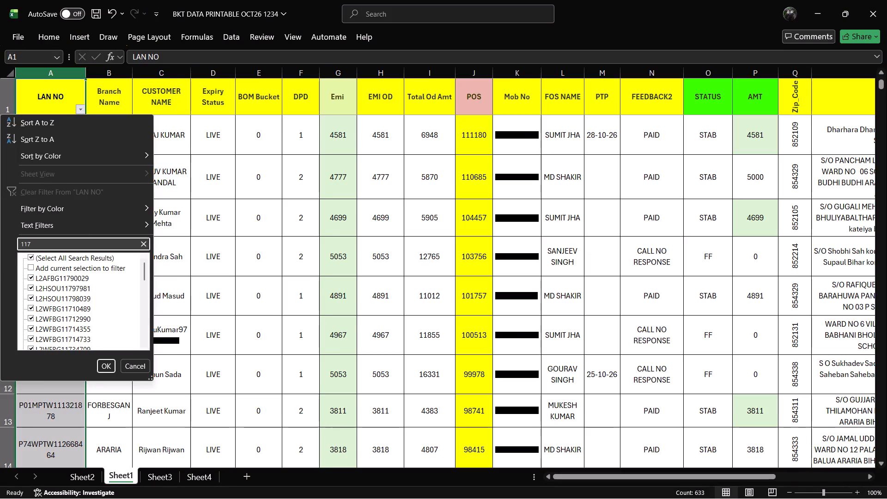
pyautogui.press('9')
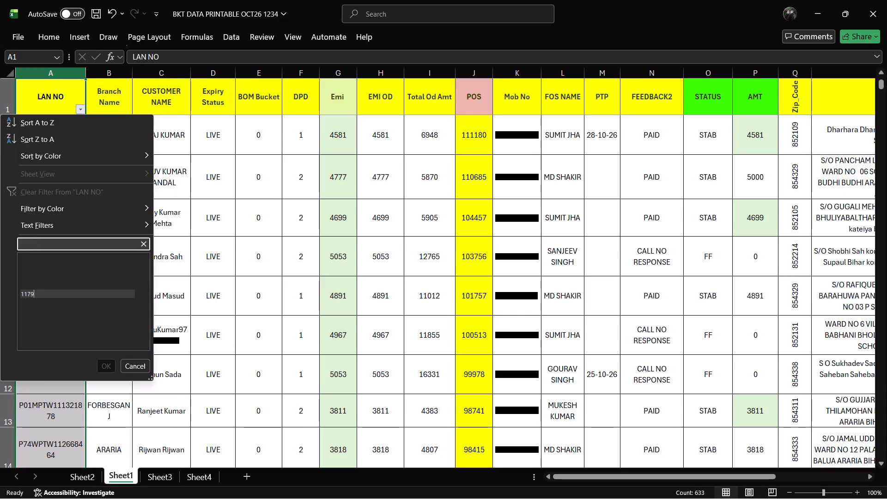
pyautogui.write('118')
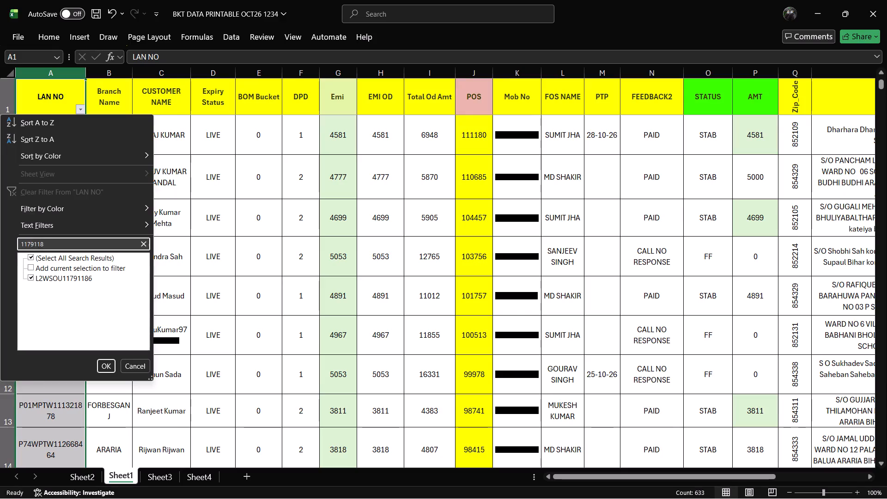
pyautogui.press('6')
pyautogui.click(105, 362)
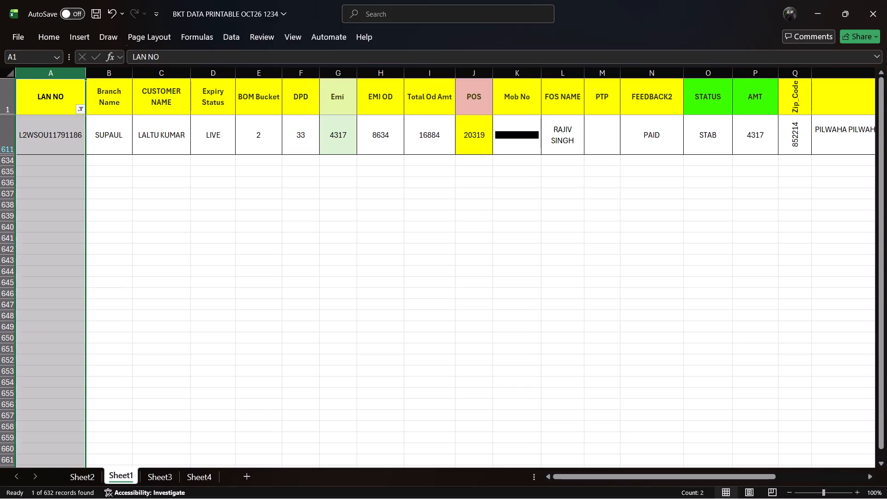
# Review the filtered customer's record in row 611 across the columns from LAN NO to Supervisor Name.
pyautogui.press('Left')
pyautogui.press('Left')
pyautogui.press('Right')
pyautogui.press('Right')
pyautogui.press('Right')
pyautogui.press('Right')
pyautogui.press('Right')
pyautogui.press('Right')
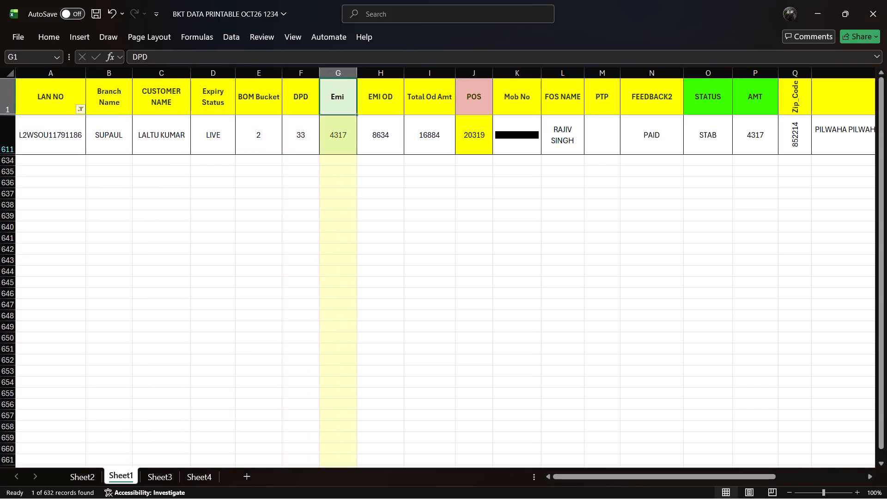
pyautogui.press('Right')
pyautogui.press('Right')
pyautogui.press('Right')
pyautogui.press('Right')
pyautogui.press('Right')
pyautogui.press('Right')
pyautogui.press('Right')
pyautogui.press('Right')
pyautogui.press('Right')
pyautogui.press('Right')
pyautogui.press('Right')
pyautogui.press('Right')
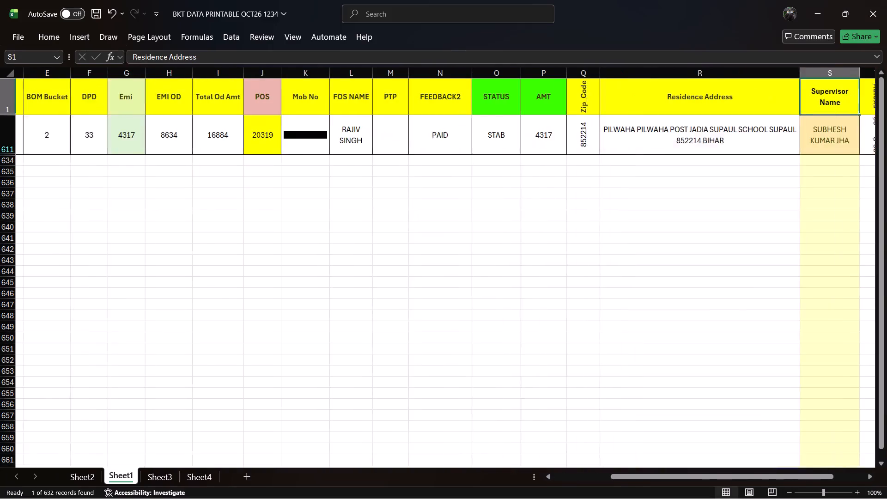
pyautogui.press('Right')
pyautogui.press('Right')
pyautogui.press('Left')
pyautogui.press('Left')
pyautogui.press('Left')
pyautogui.press('Left')
pyautogui.press('Left')
pyautogui.press('Left')
pyautogui.press('Left')
pyautogui.press('Left')
pyautogui.press('Left')
pyautogui.press('Left')
pyautogui.press('Left')
pyautogui.press('Left')
pyautogui.press('Left')
pyautogui.press('Left')
pyautogui.press('Left')
pyautogui.press('Left')
pyautogui.press('Left')
pyautogui.press('Left')
pyautogui.press('Left')
pyautogui.press('Left')
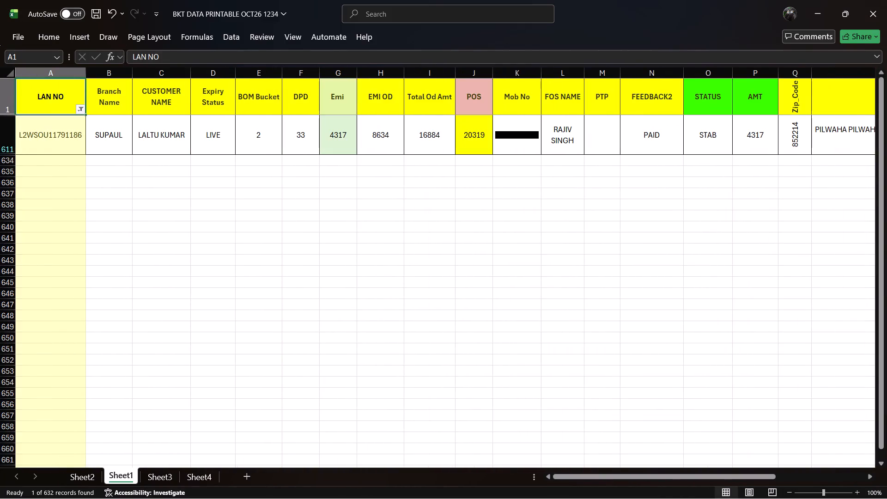
pyautogui.press('Right')
pyautogui.press('Right')
pyautogui.press('Right')
pyautogui.press('Right')
pyautogui.press('Right')
pyautogui.press('Right')
pyautogui.press('Right')
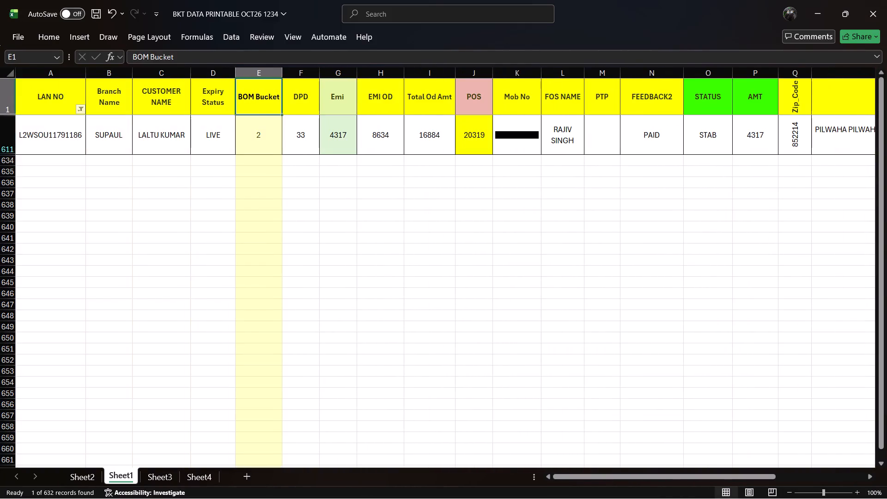
pyautogui.press('Right')
pyautogui.press('Right')
pyautogui.press('Right')
pyautogui.press('Right')
pyautogui.press('Right')
pyautogui.press('Right')
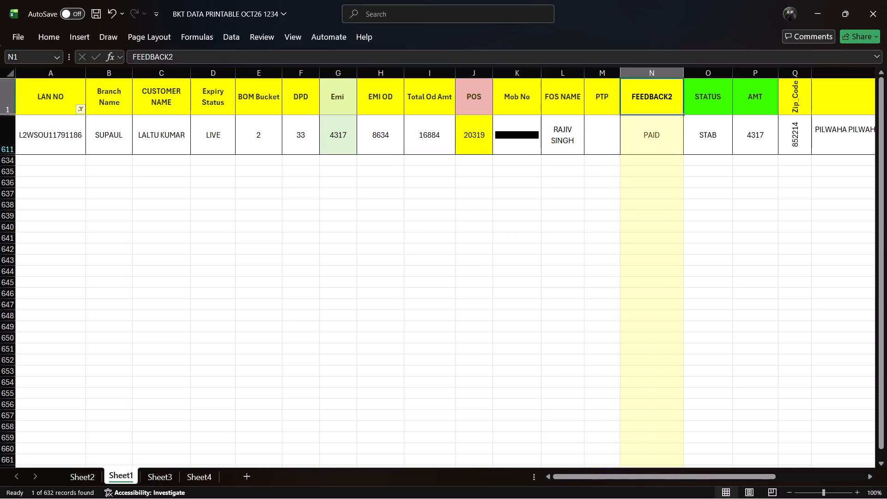
pyautogui.press('Right')
pyautogui.press('Right')
pyautogui.press('Right')
pyautogui.press('Right')
pyautogui.press('Right')
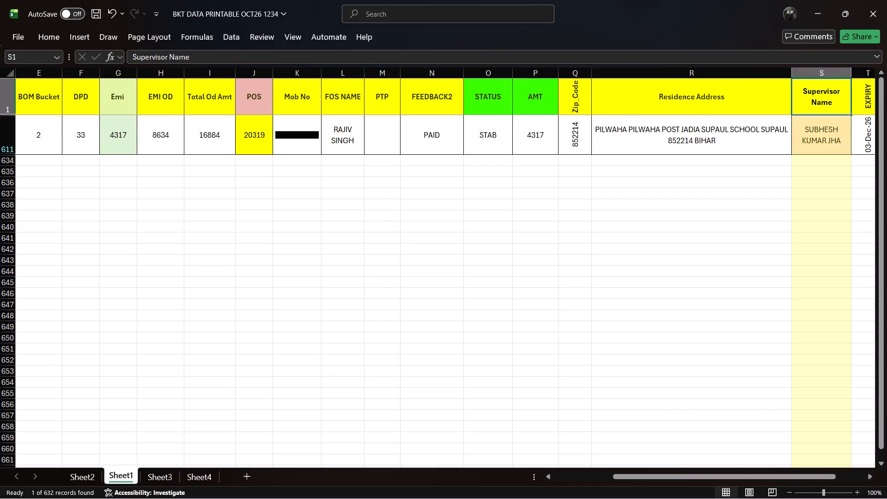
pyautogui.press('Left')
pyautogui.press('Left')
pyautogui.press('Left')
pyautogui.press('Left')
pyautogui.press('Left')
pyautogui.press('Left')
pyautogui.press('Left')
pyautogui.press('Left')
pyautogui.press('Left')
pyautogui.press('Left')
pyautogui.press('Left')
pyautogui.press('Left')
pyautogui.press('Left')
pyautogui.press('Left')
pyautogui.press('Left')
pyautogui.press('Left')
pyautogui.press('Left')
pyautogui.press('Left')
pyautogui.press('Left')
pyautogui.press('Left')
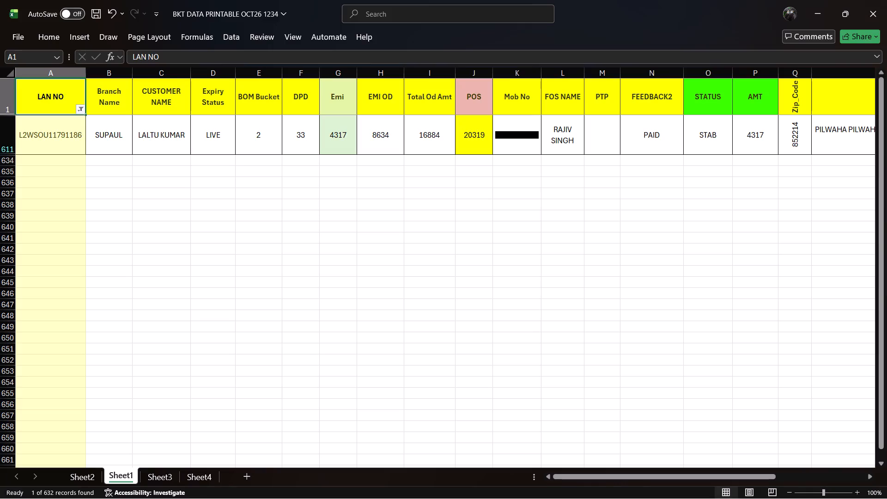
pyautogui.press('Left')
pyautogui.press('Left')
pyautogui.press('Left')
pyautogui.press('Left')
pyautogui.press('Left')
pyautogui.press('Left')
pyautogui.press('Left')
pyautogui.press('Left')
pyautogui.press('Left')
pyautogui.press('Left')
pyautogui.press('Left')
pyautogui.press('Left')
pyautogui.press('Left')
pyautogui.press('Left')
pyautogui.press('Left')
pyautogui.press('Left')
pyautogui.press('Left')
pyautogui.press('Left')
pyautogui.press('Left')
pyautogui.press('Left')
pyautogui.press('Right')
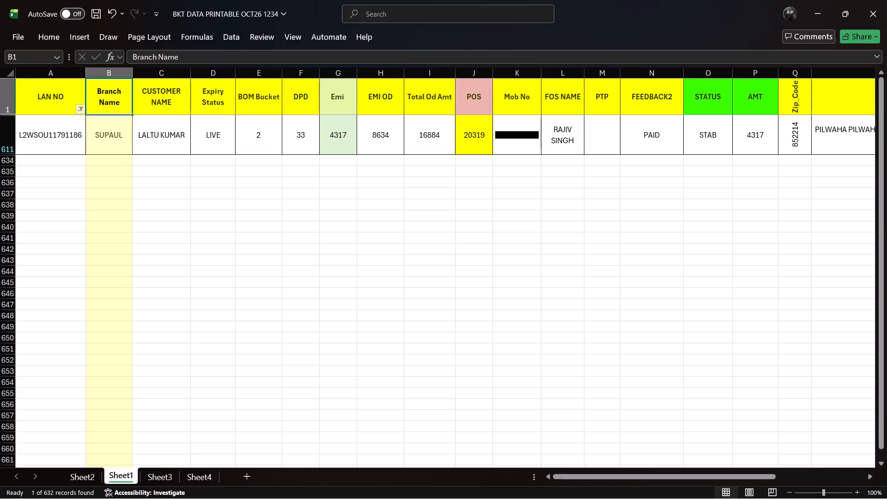
# Copy the full loan number from the customer's LAN NO cell in row 611.
pyautogui.click(75, 129)
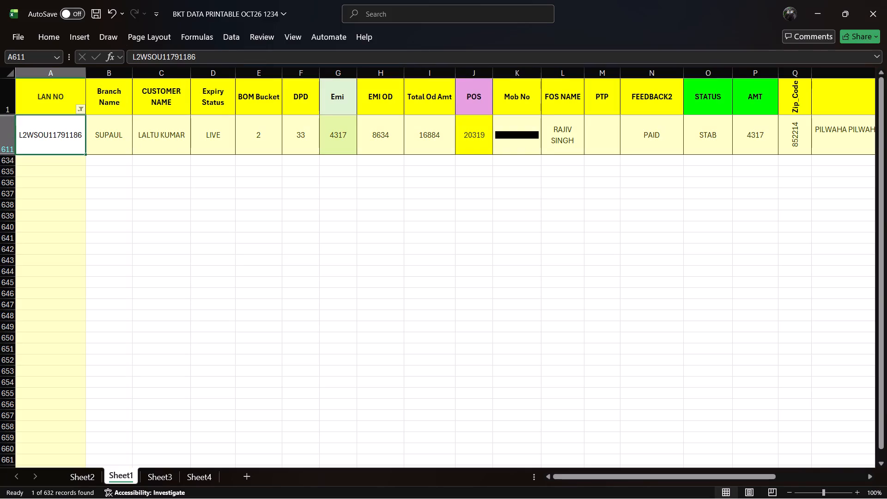
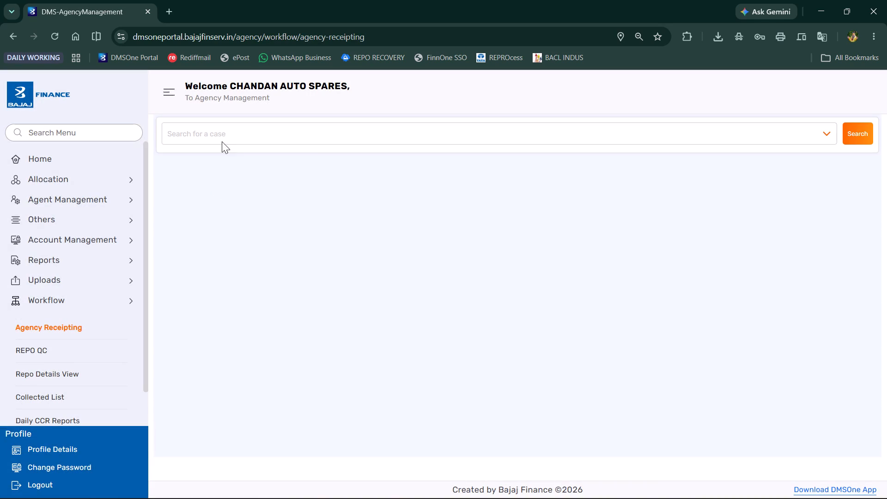
# In the DMS agency portal in Chrome, search Agency Receipting for the copied loan number and open the matching case's details.
pyautogui.click(218, 133)
pyautogui.hotkey('ctrl', 'v')
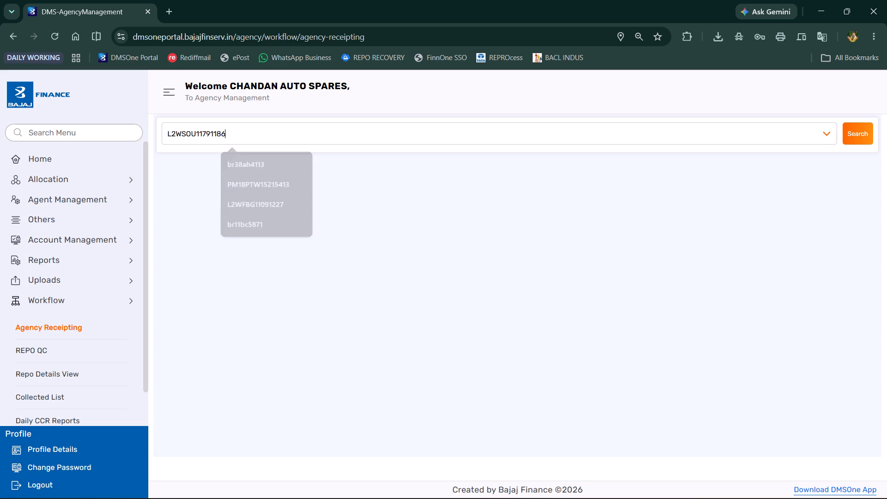
pyautogui.press('Return')
pyautogui.press('Return')
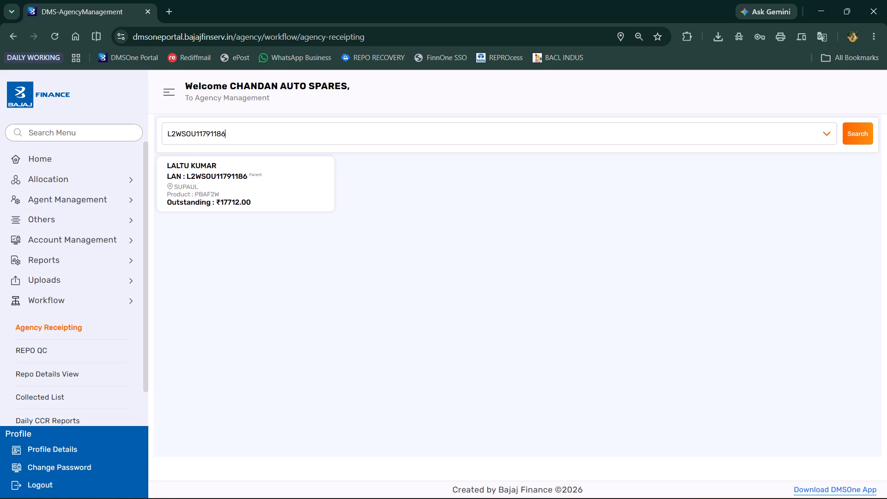
pyautogui.doubleClick(214, 195)
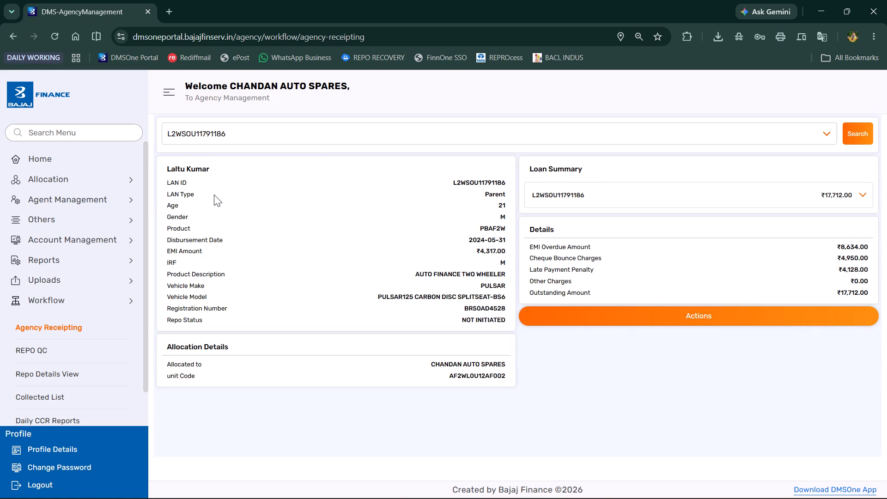
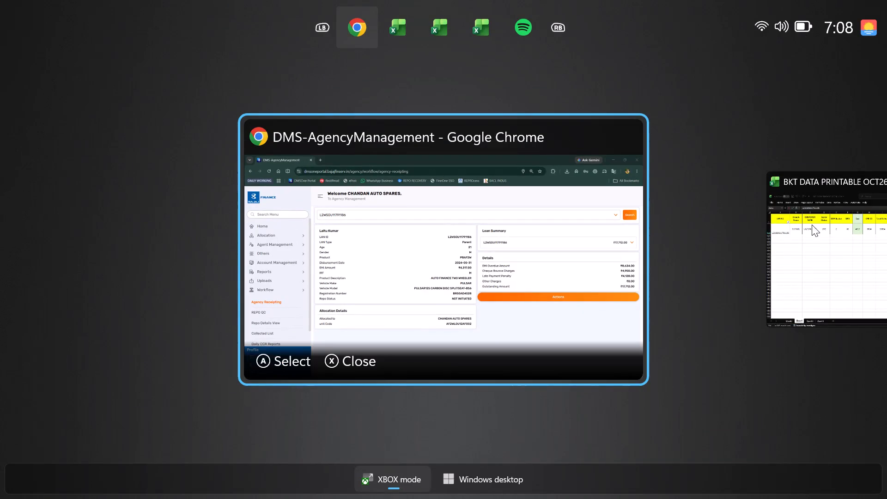
# Switch back from the DMS agency portal to the BKT DATA PRINTABLE OCT26 workbook in Excel.
pyautogui.click(832, 246)
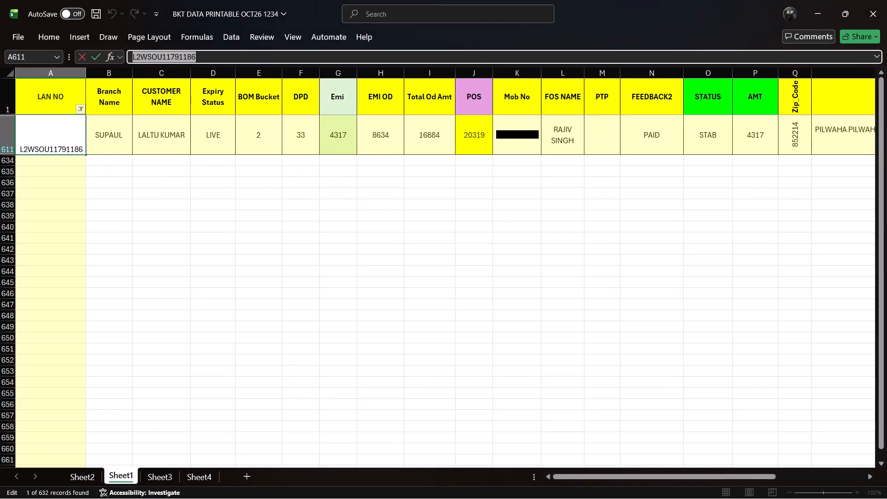